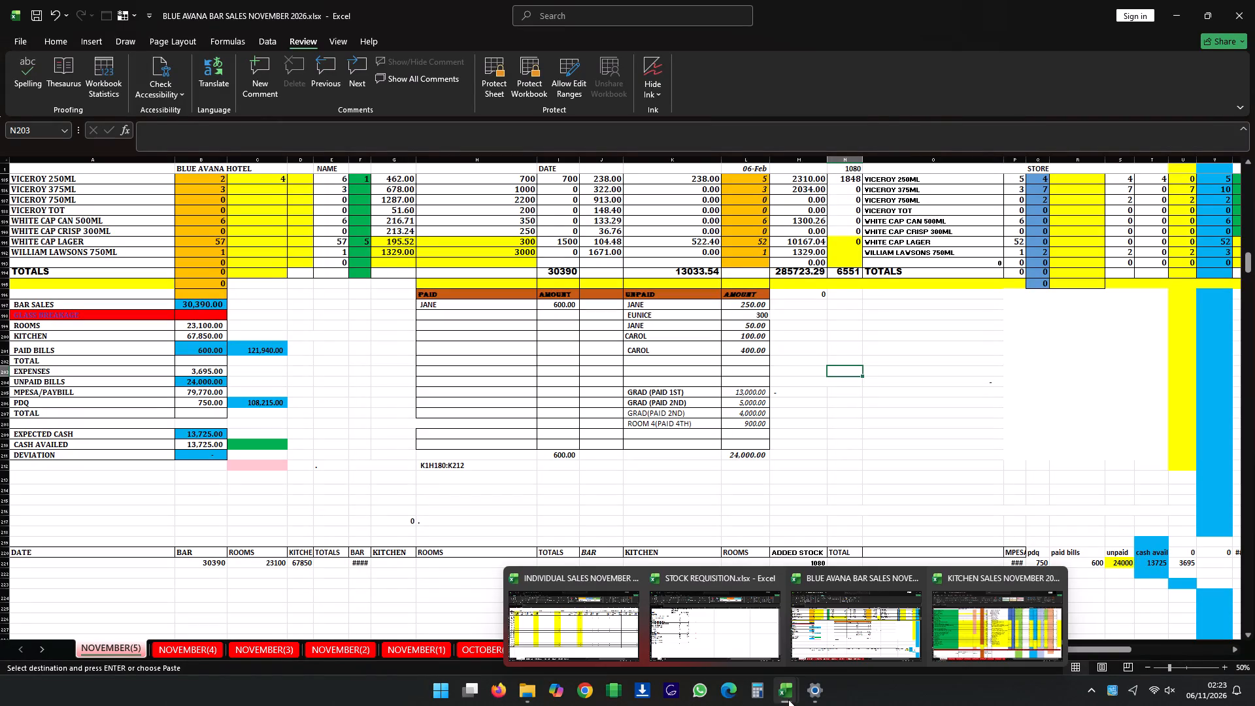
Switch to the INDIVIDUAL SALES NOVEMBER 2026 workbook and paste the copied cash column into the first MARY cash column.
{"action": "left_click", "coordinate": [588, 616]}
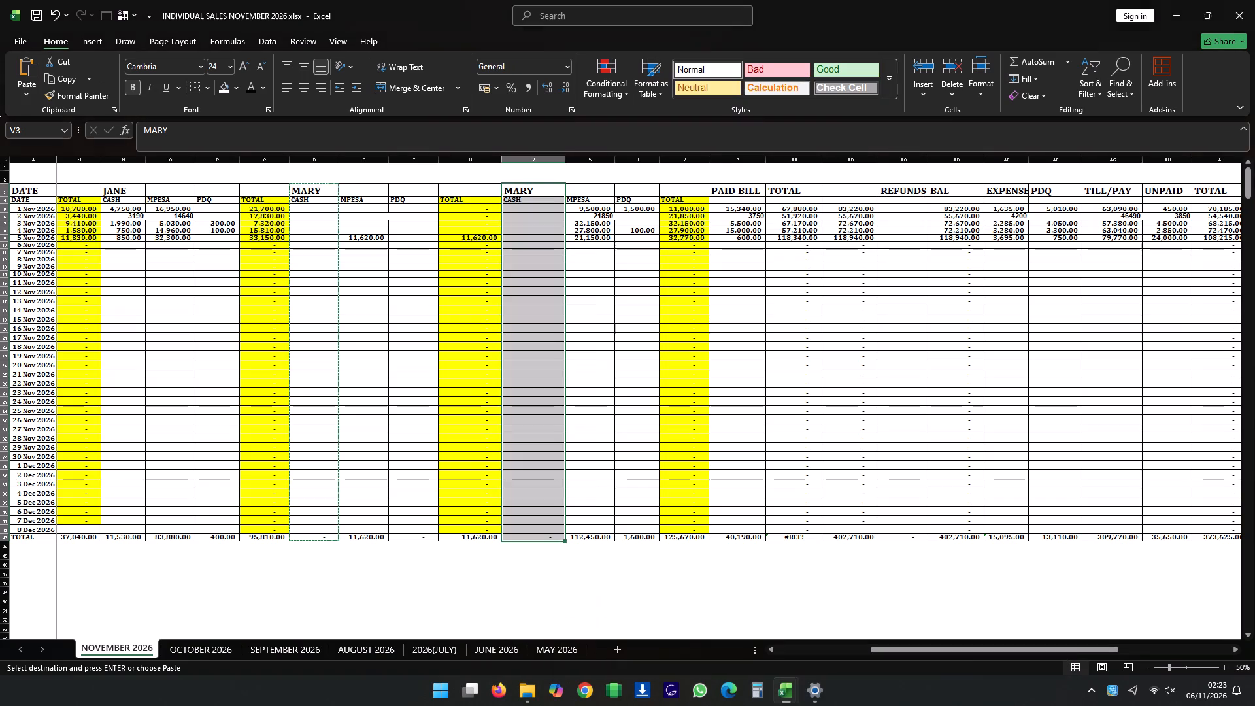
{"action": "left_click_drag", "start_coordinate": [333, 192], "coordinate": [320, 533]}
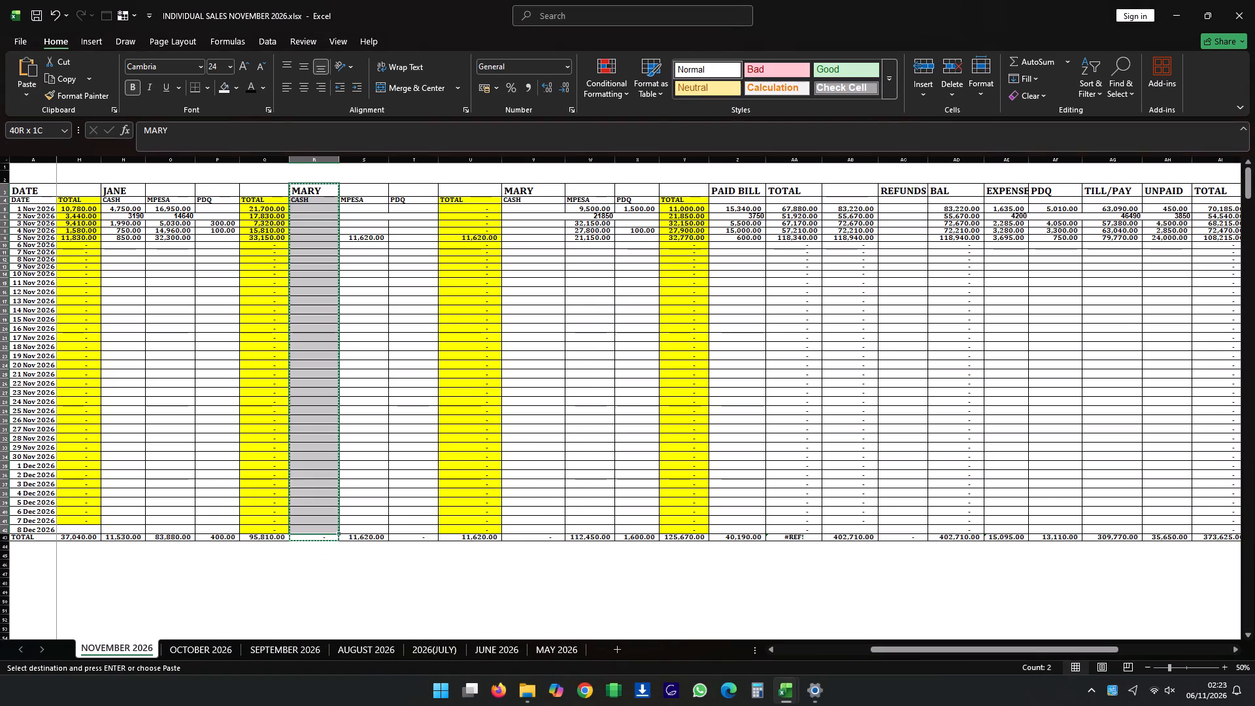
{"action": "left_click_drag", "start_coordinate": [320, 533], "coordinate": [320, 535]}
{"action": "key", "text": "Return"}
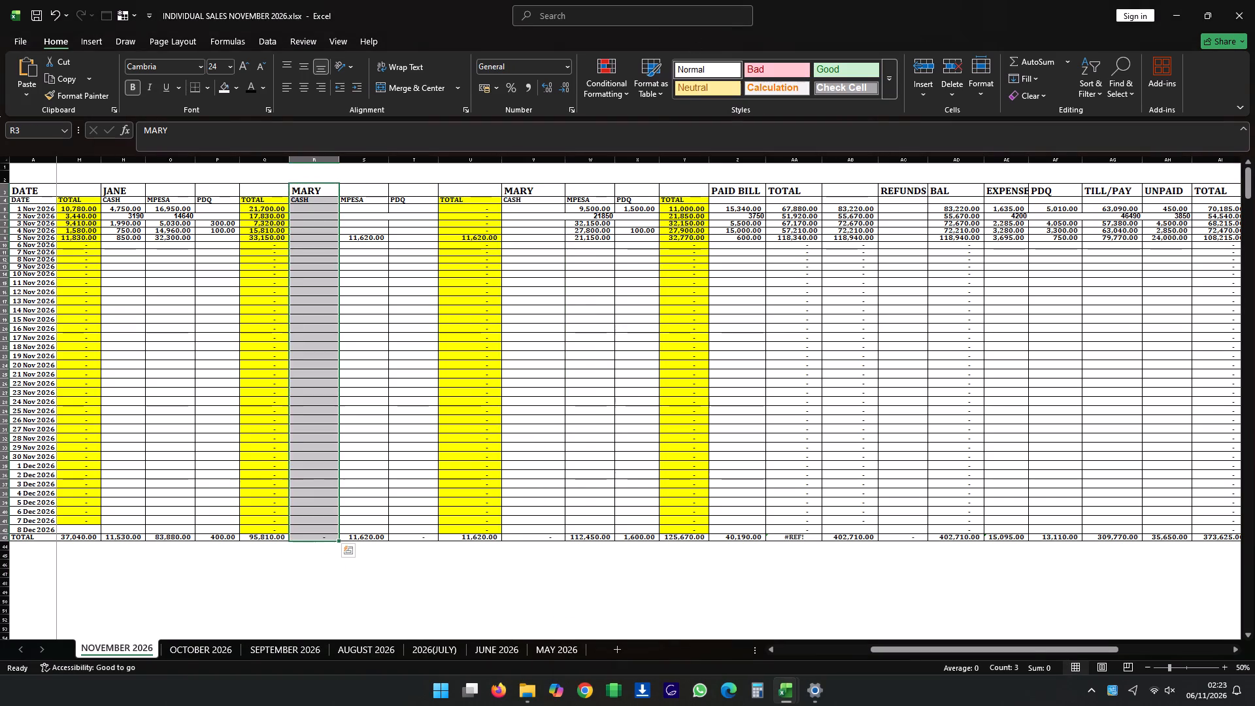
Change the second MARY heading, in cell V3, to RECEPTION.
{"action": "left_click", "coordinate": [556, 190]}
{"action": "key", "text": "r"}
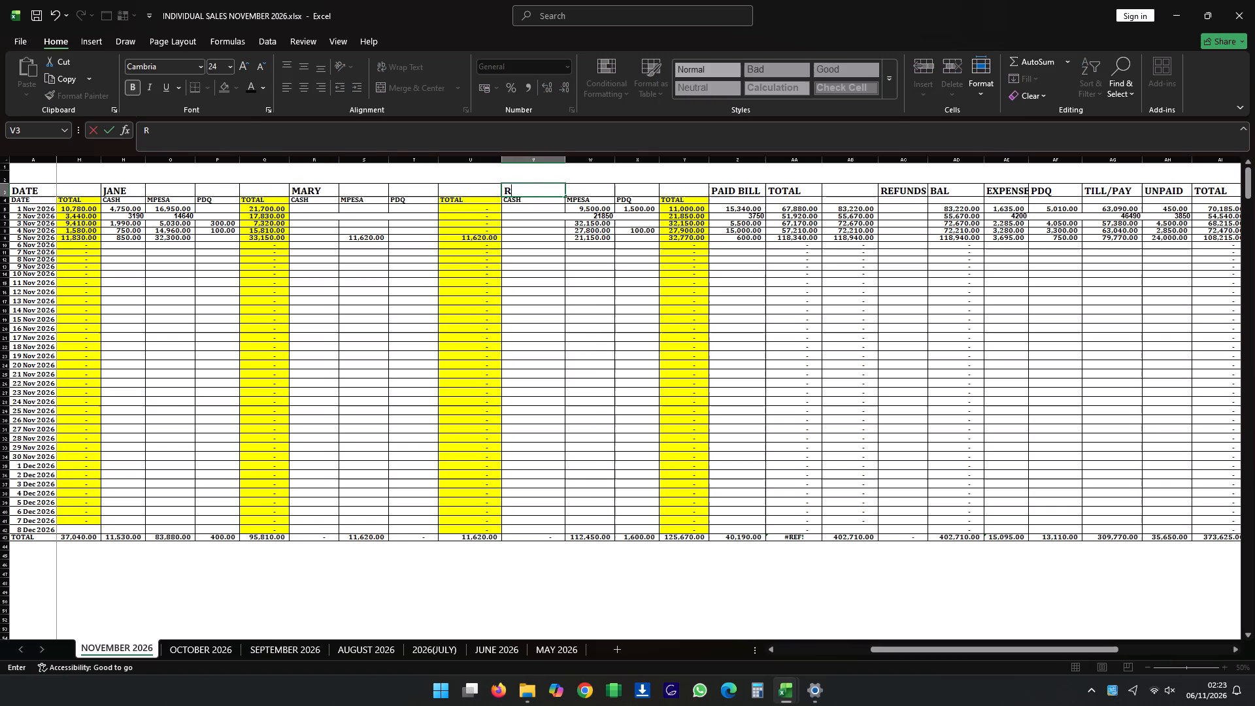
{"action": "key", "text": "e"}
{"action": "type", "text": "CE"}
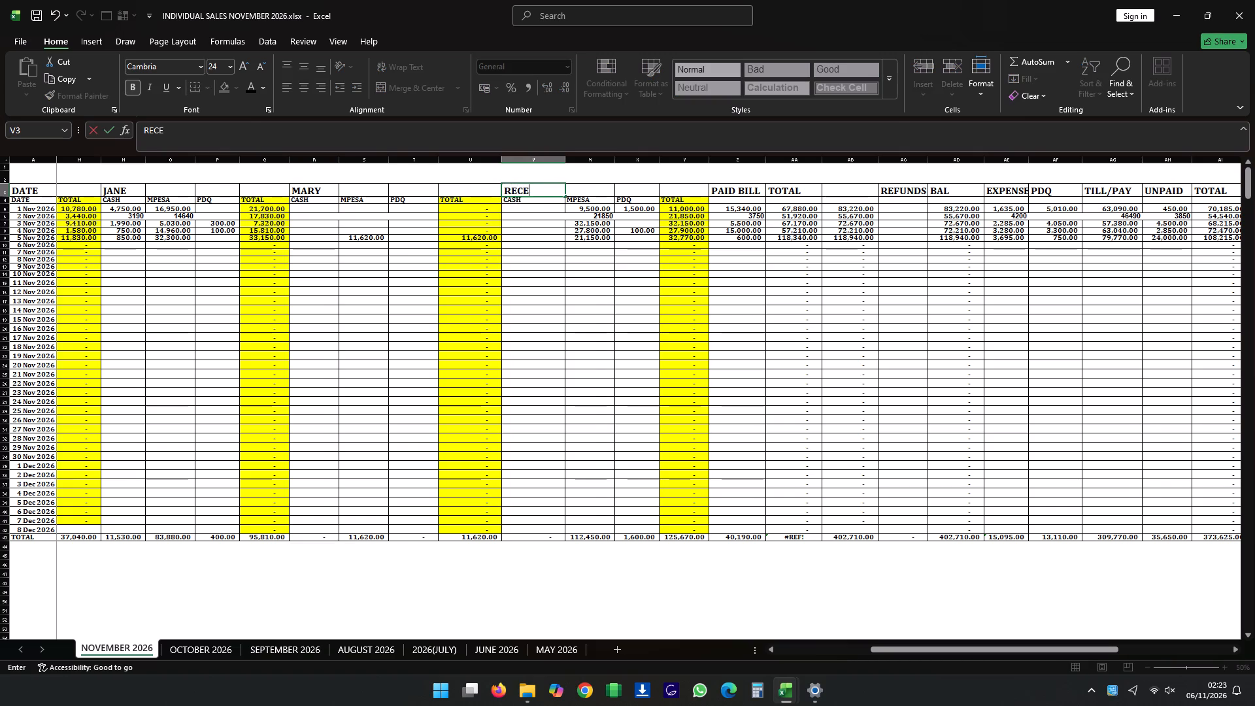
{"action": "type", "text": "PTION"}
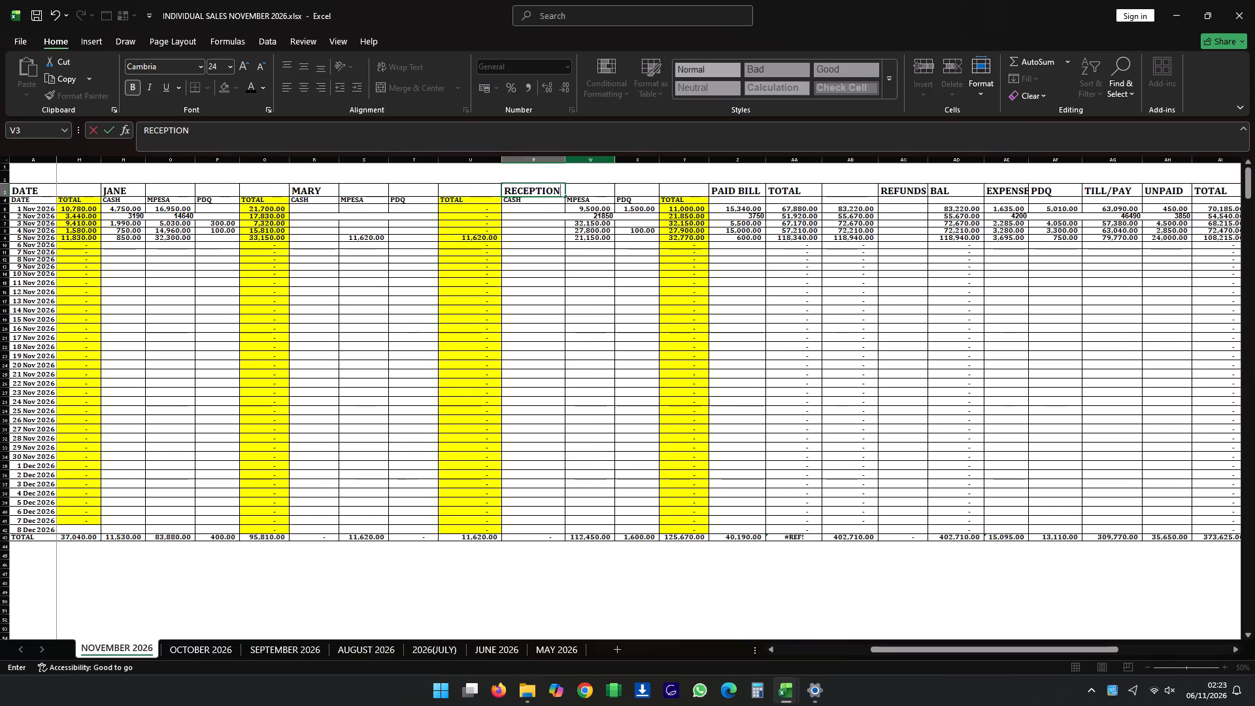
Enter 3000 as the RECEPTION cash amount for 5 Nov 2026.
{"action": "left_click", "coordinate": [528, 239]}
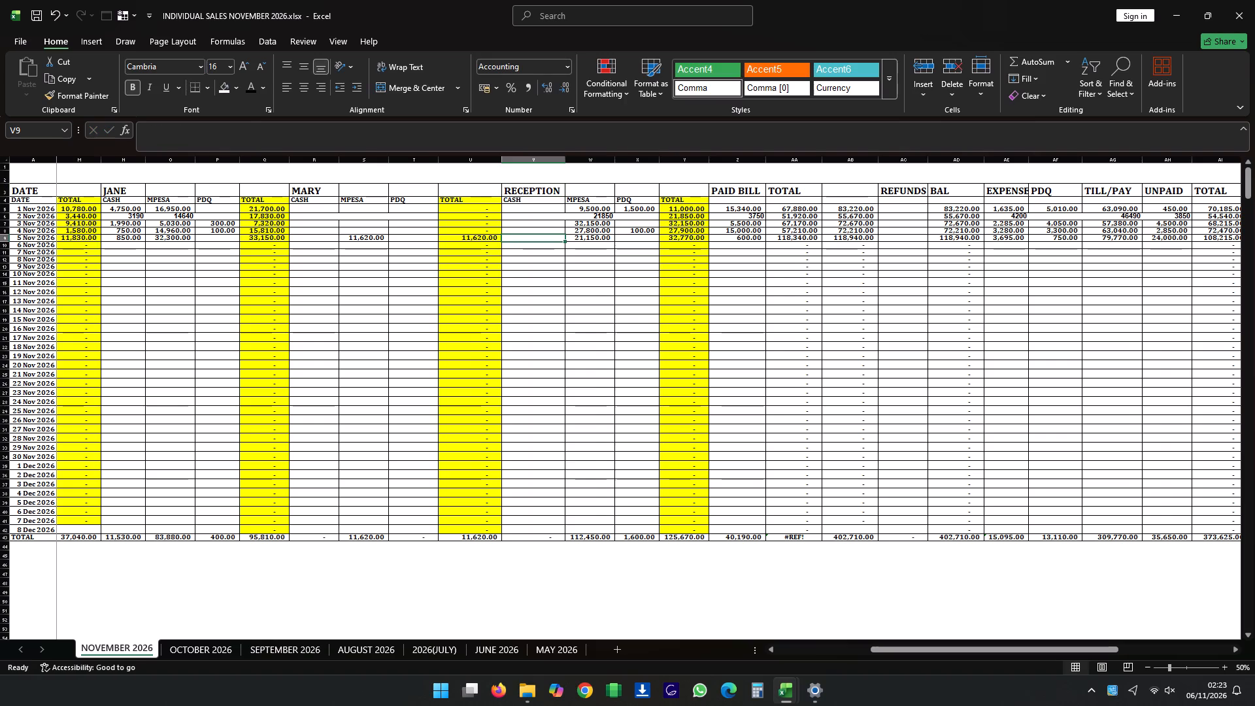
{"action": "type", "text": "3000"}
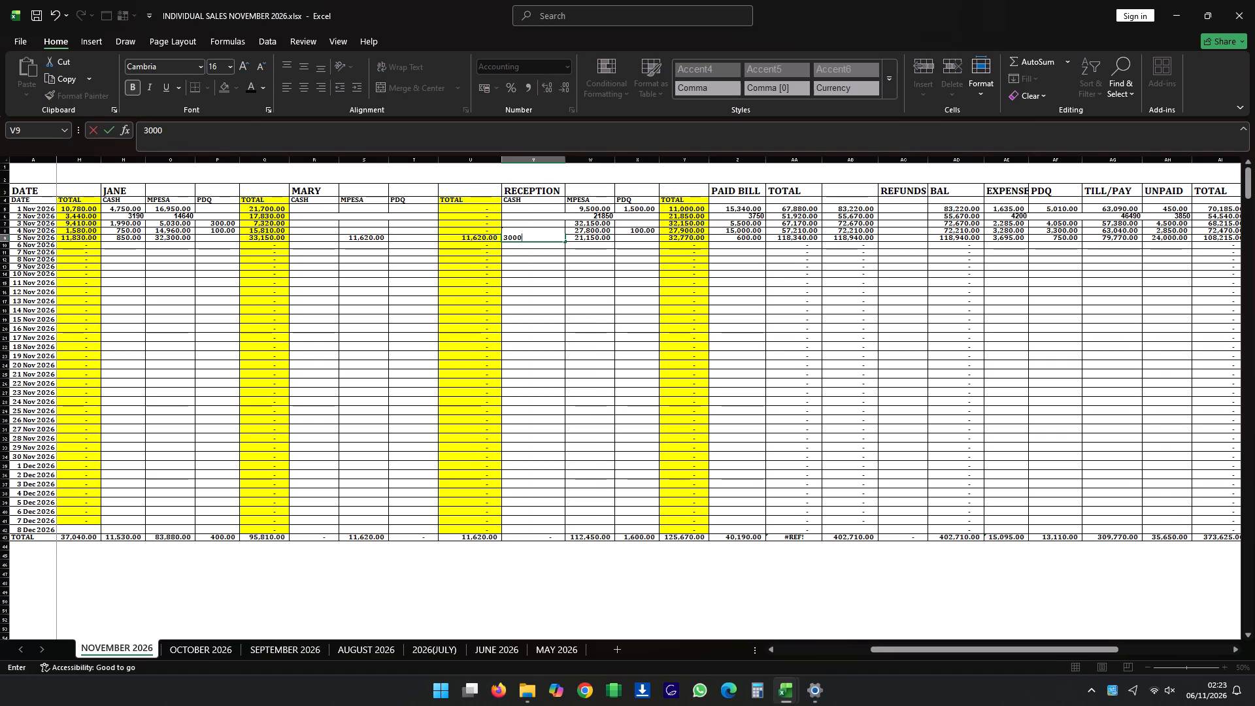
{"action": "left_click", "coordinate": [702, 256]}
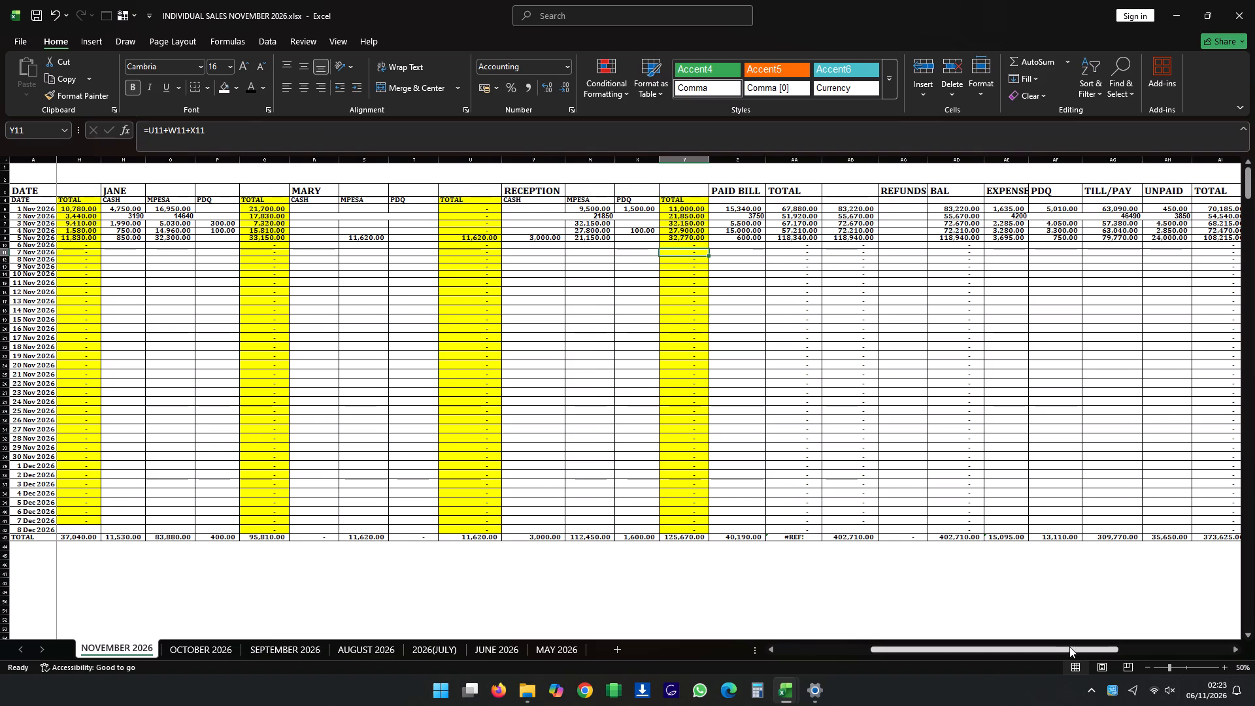
Check the sheet's remaining columns and close the INDIVIDUAL SALES NOVEMBER 2026 workbook without saving its changes.
{"action": "left_click_drag", "start_coordinate": [1069, 647], "coordinate": [1237, 635]}
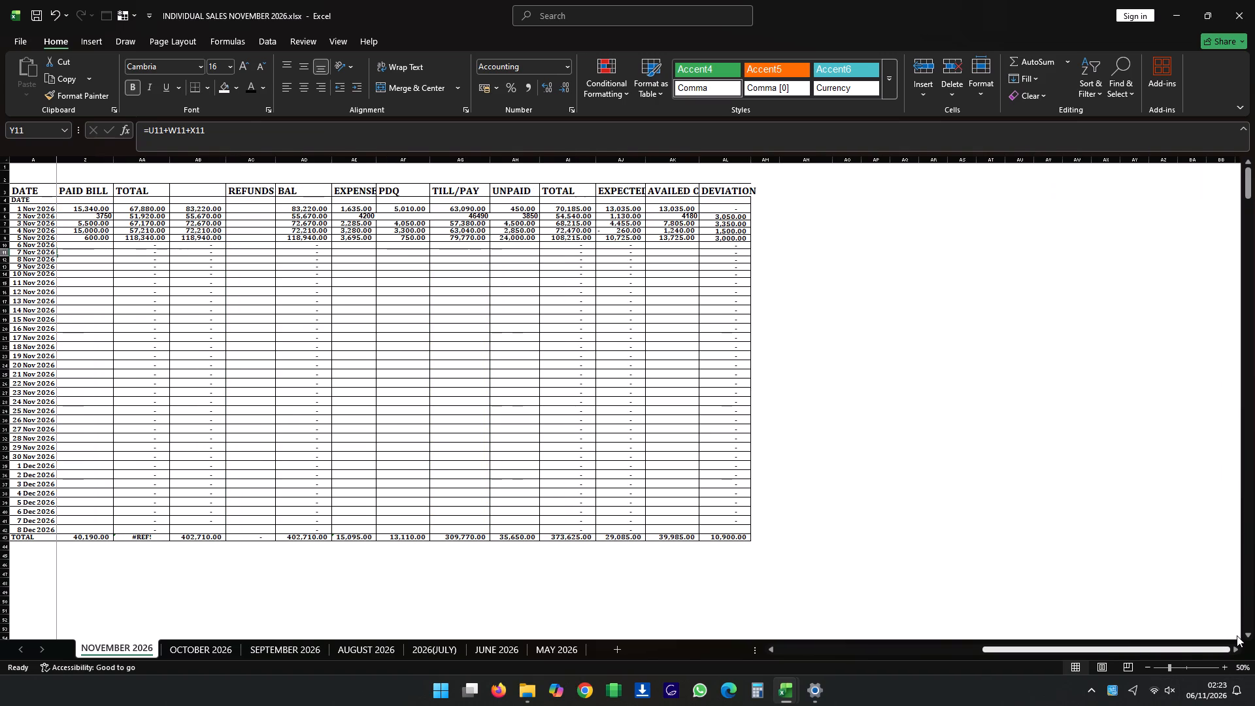
{"action": "left_click_drag", "start_coordinate": [1237, 635], "coordinate": [1011, 624]}
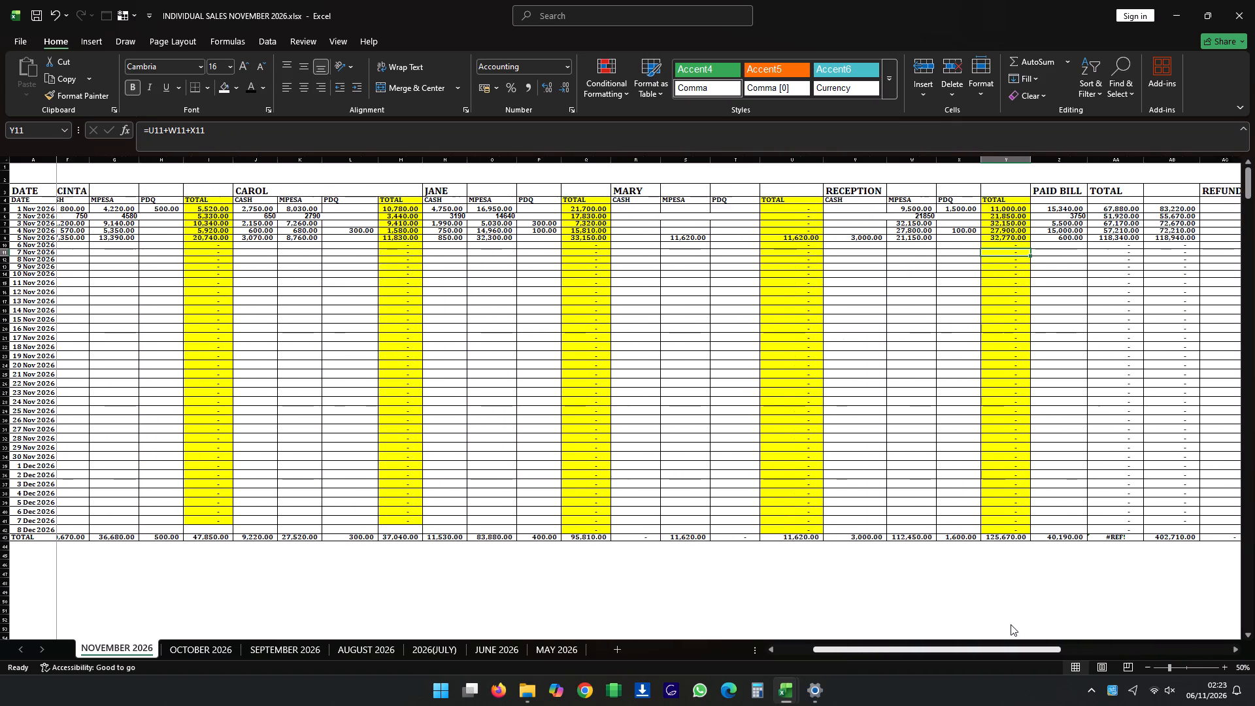
{"action": "left_click_drag", "start_coordinate": [1011, 624], "coordinate": [973, 635]}
{"action": "left_click", "coordinate": [1254, 0]}
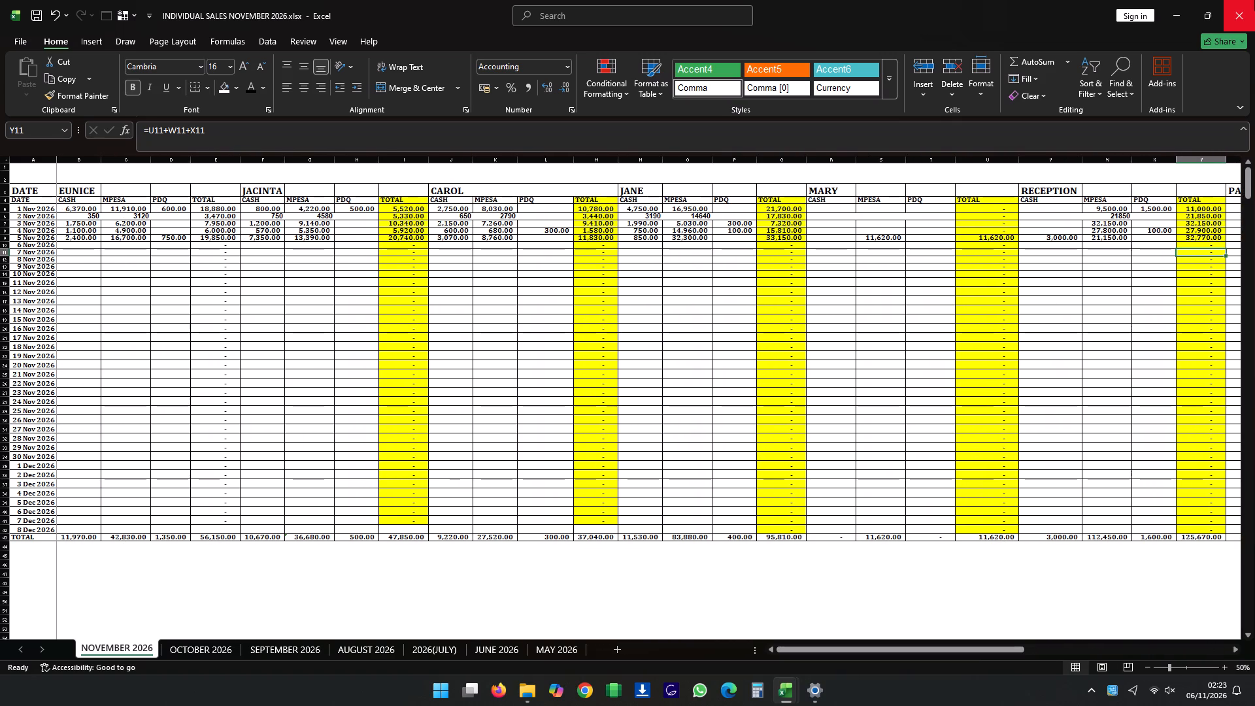
{"action": "left_click", "coordinate": [637, 363]}
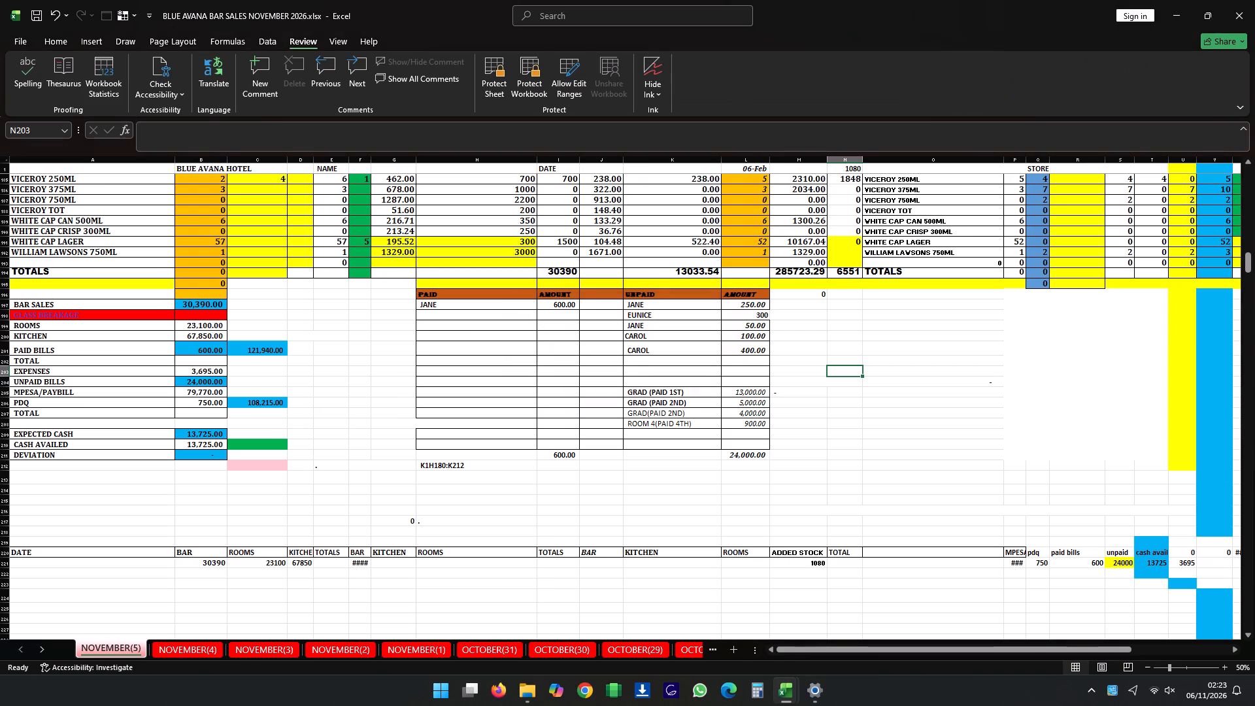
Minimize the other open workbooks and reopen INDIVIDUAL SALES NOVEMBER 2026.xlsx from the NOVEMBER 2026 folder.
{"action": "left_click", "coordinate": [1175, 16]}
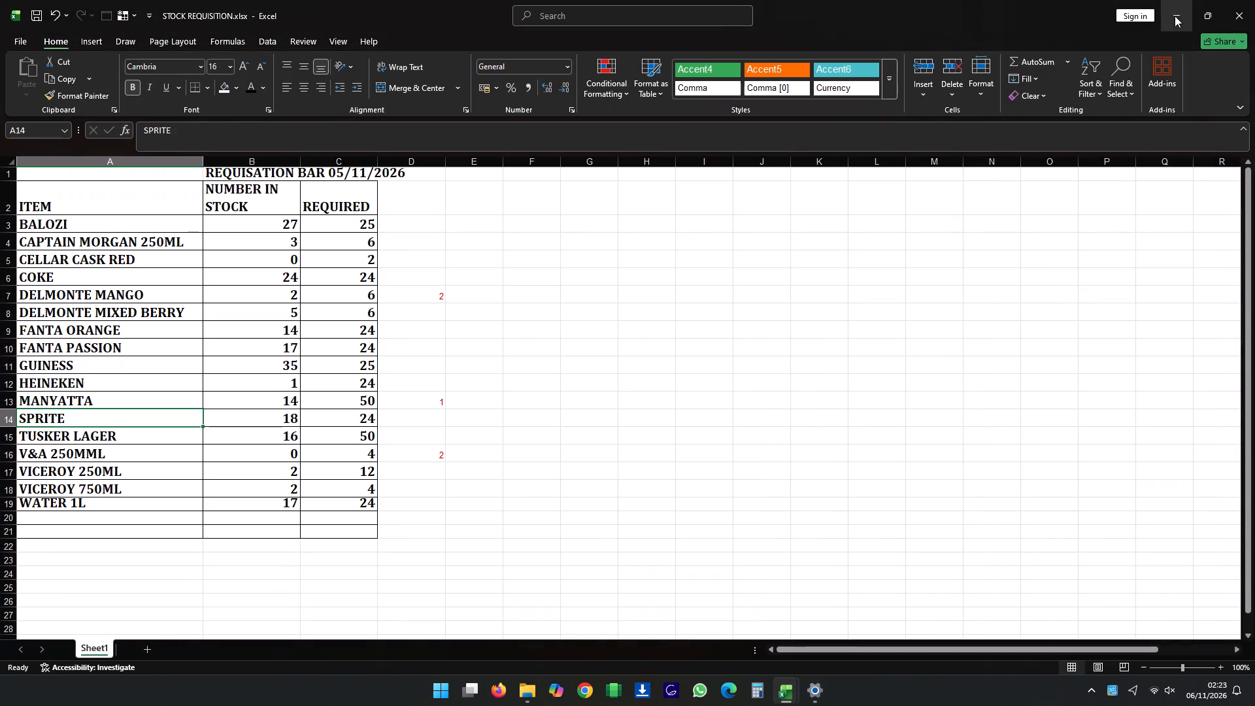
{"action": "left_click", "coordinate": [1171, 30]}
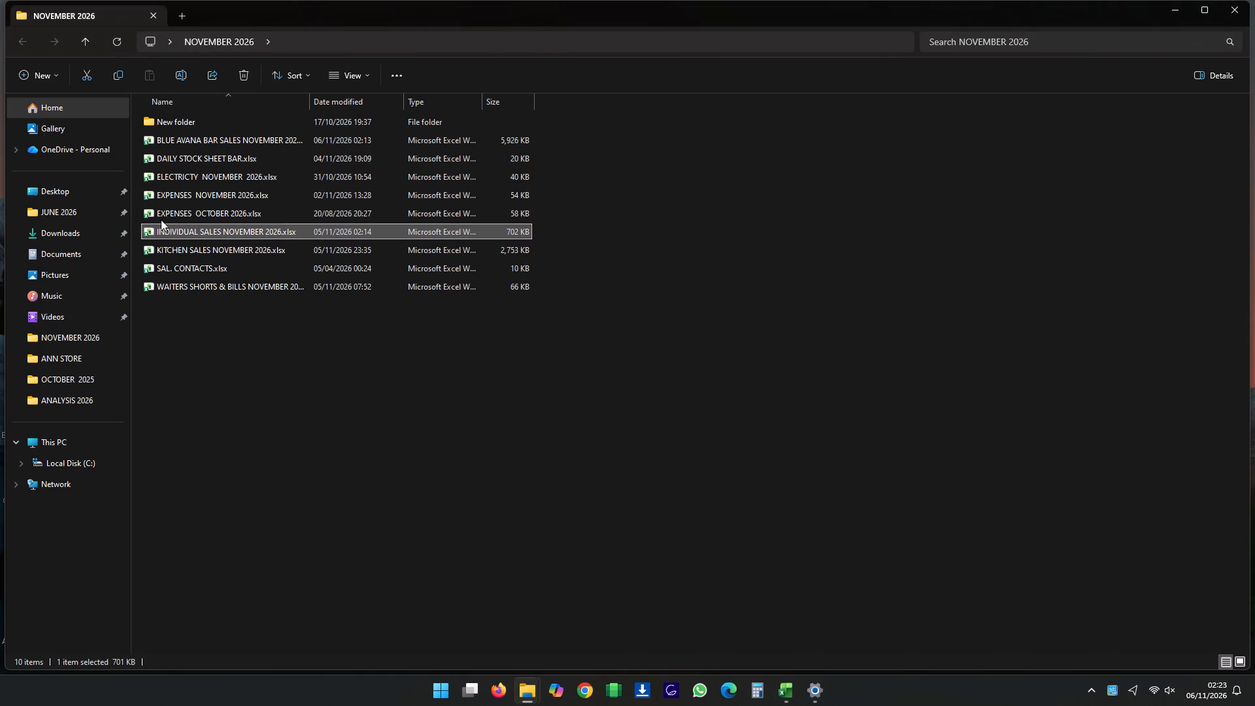
{"action": "double_click", "coordinate": [186, 236]}
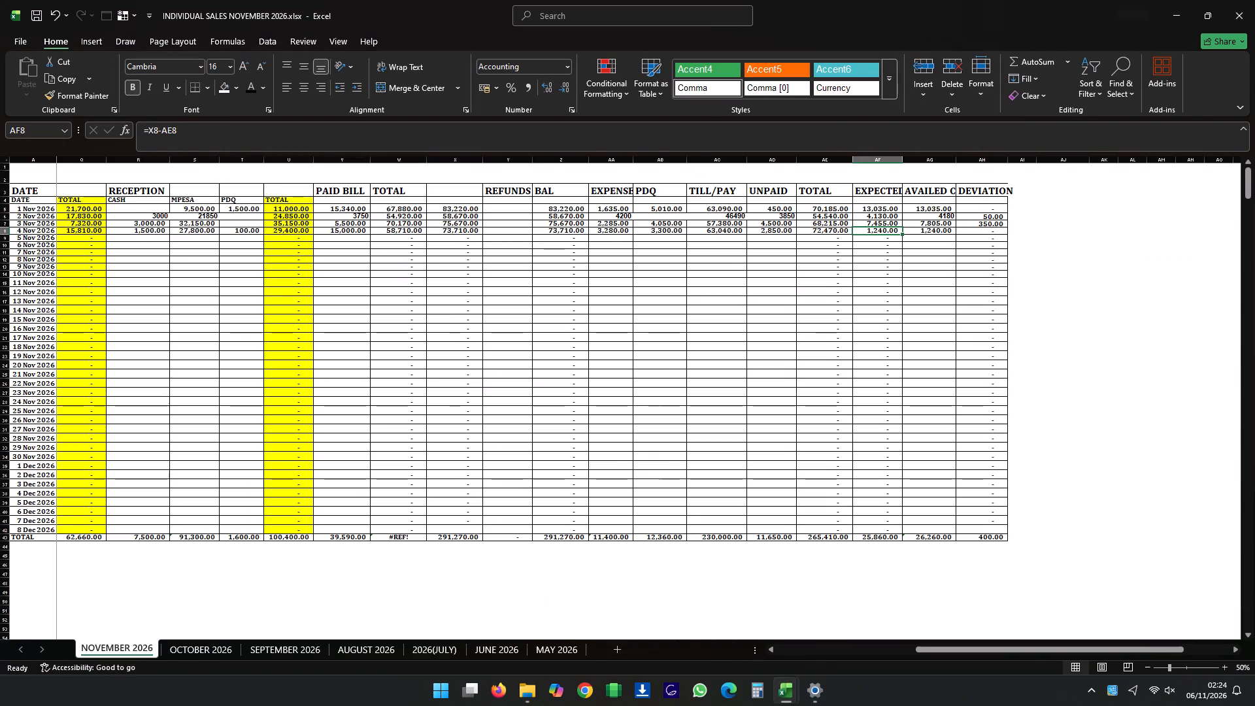
Check the 3 Nov 2026 deviation figures and set that day's TILL/PAY amount to 57480.
{"action": "left_click", "coordinate": [980, 224]}
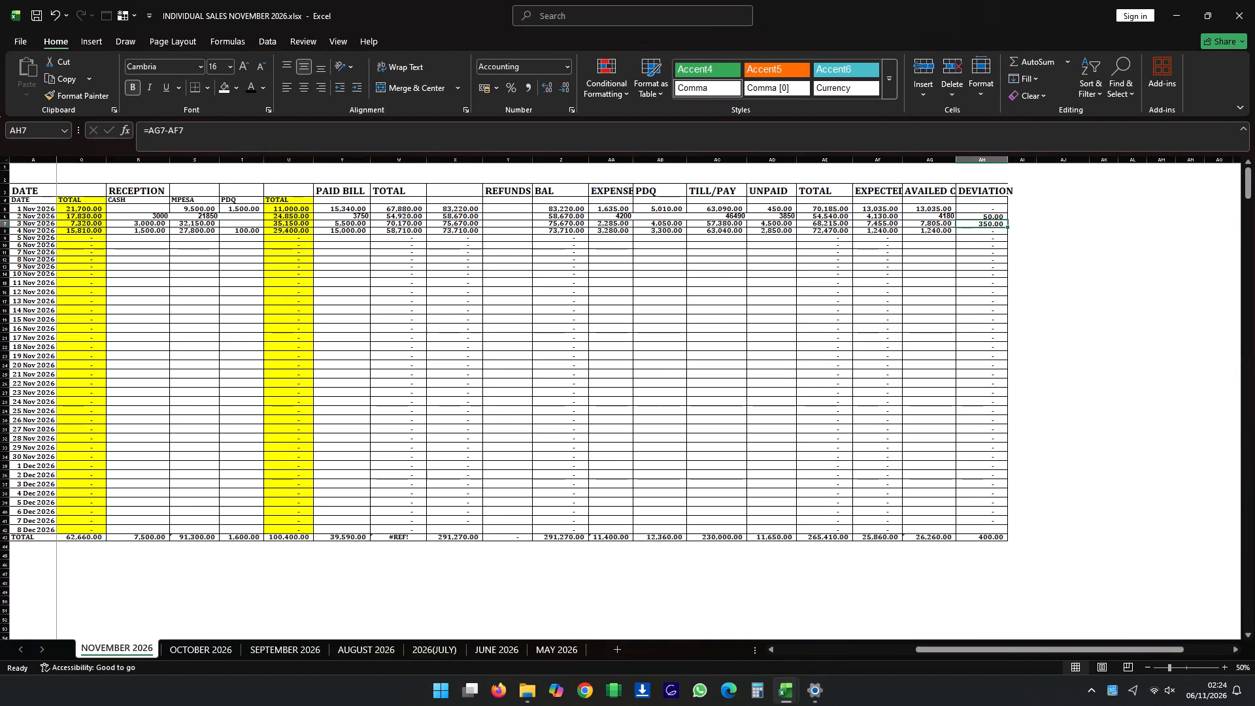
{"action": "left_click", "coordinate": [916, 224]}
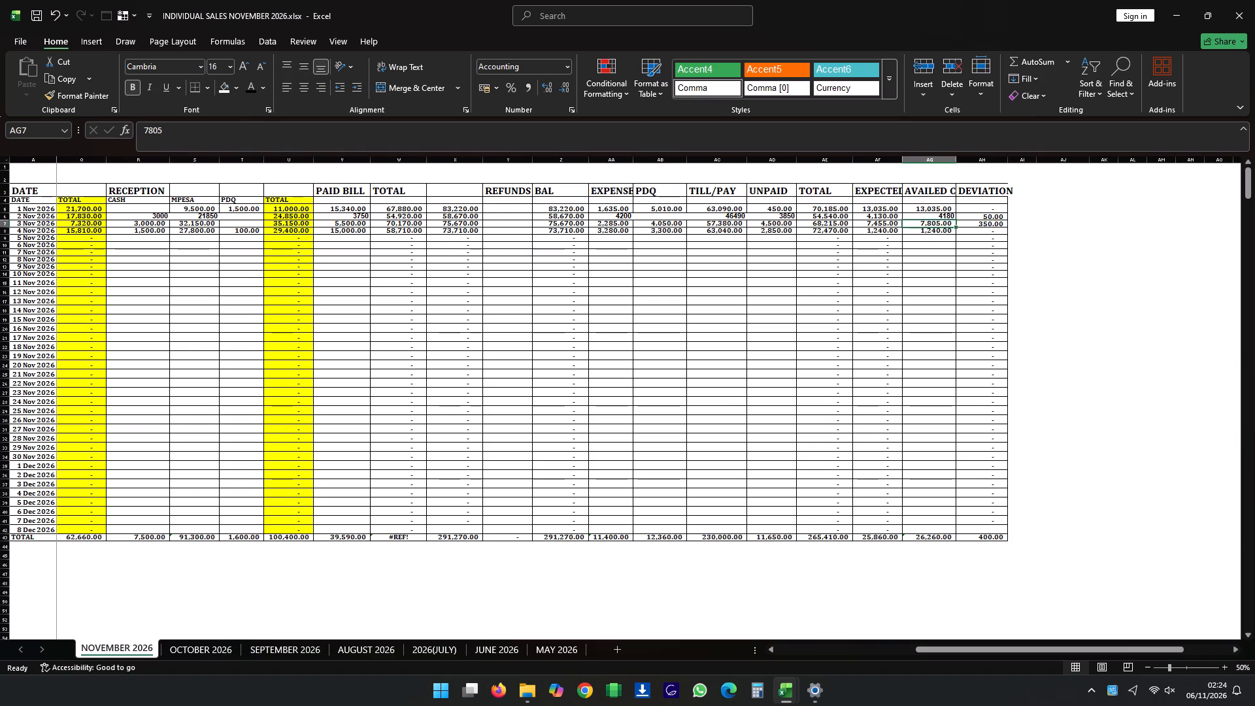
{"action": "left_click", "coordinate": [786, 224]}
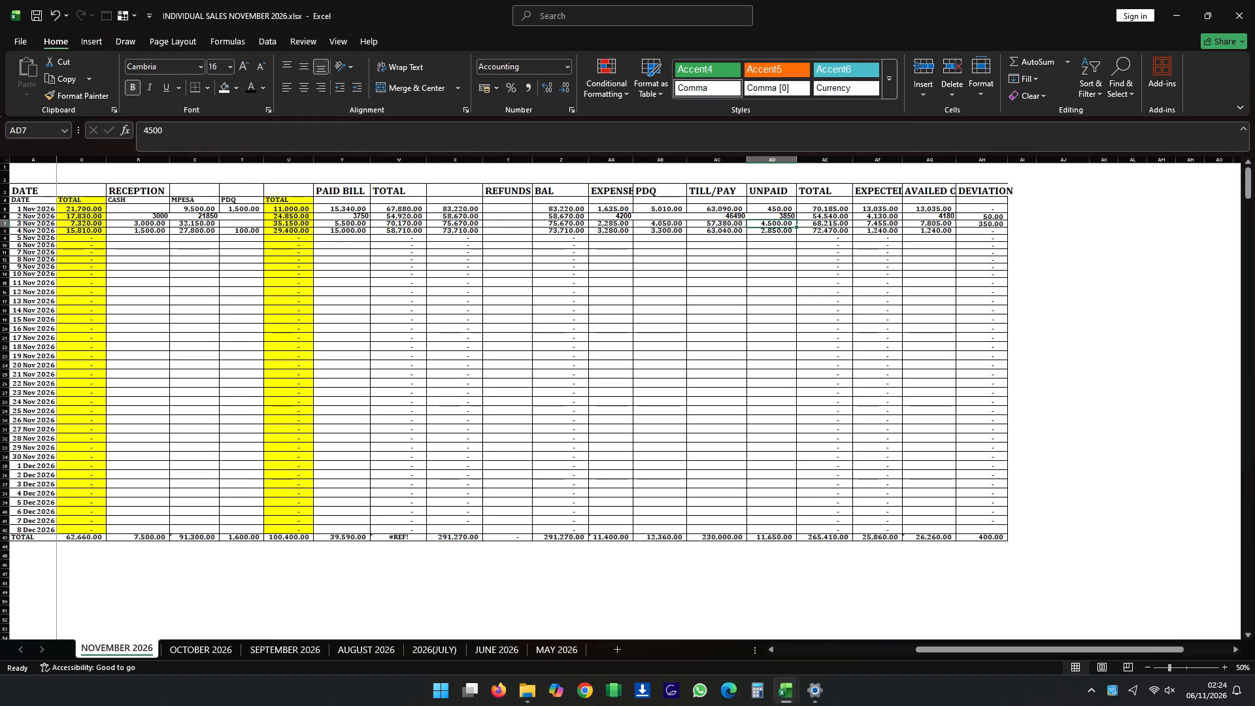
{"action": "left_click", "coordinate": [720, 223]}
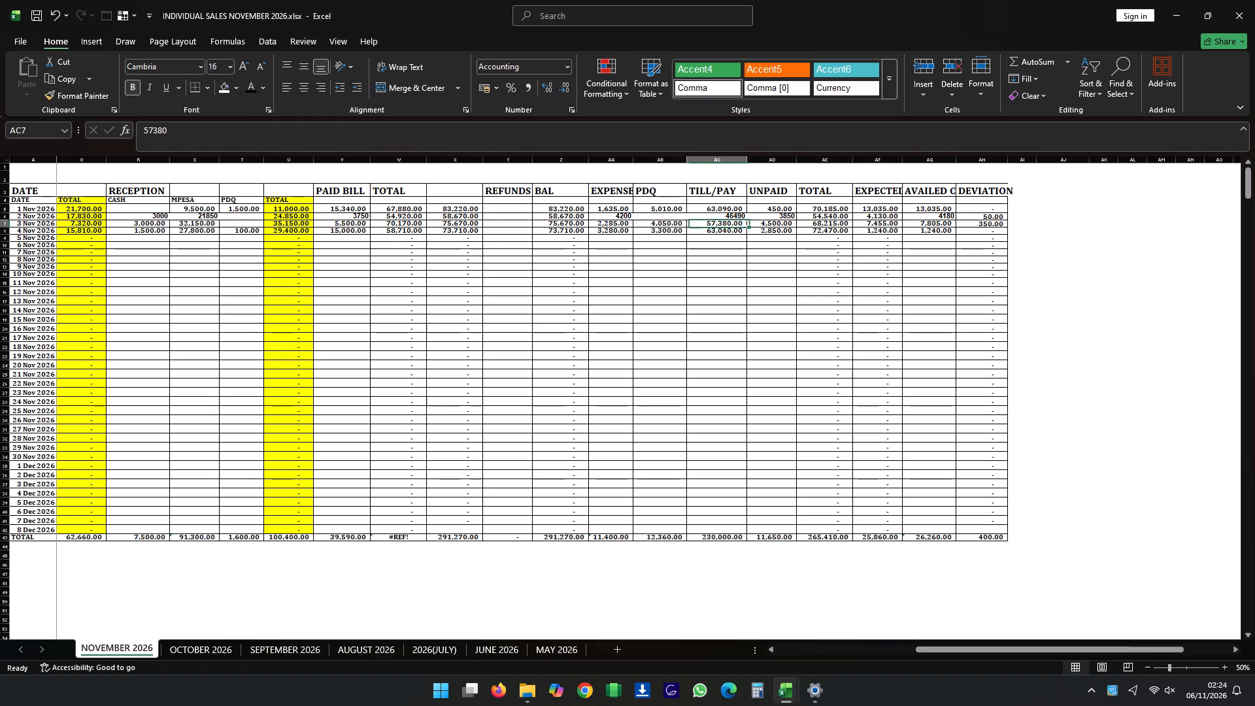
{"action": "type", "text": "57480"}
{"action": "key", "text": "Right"}
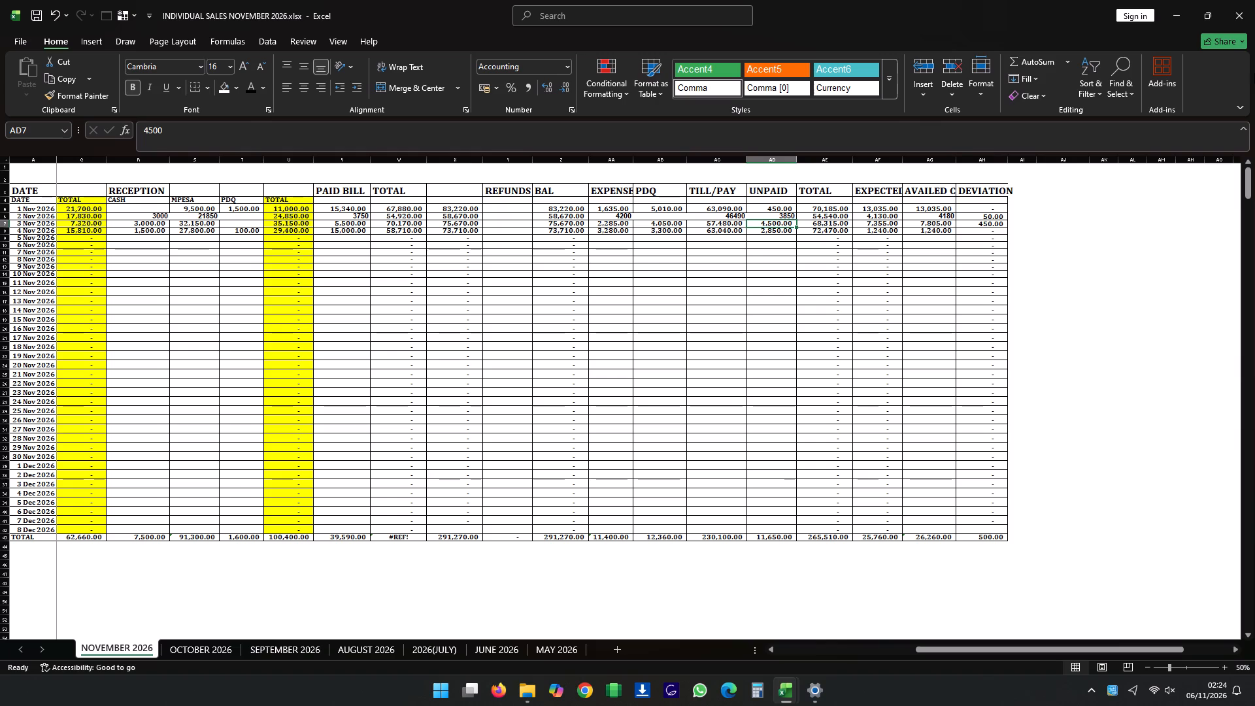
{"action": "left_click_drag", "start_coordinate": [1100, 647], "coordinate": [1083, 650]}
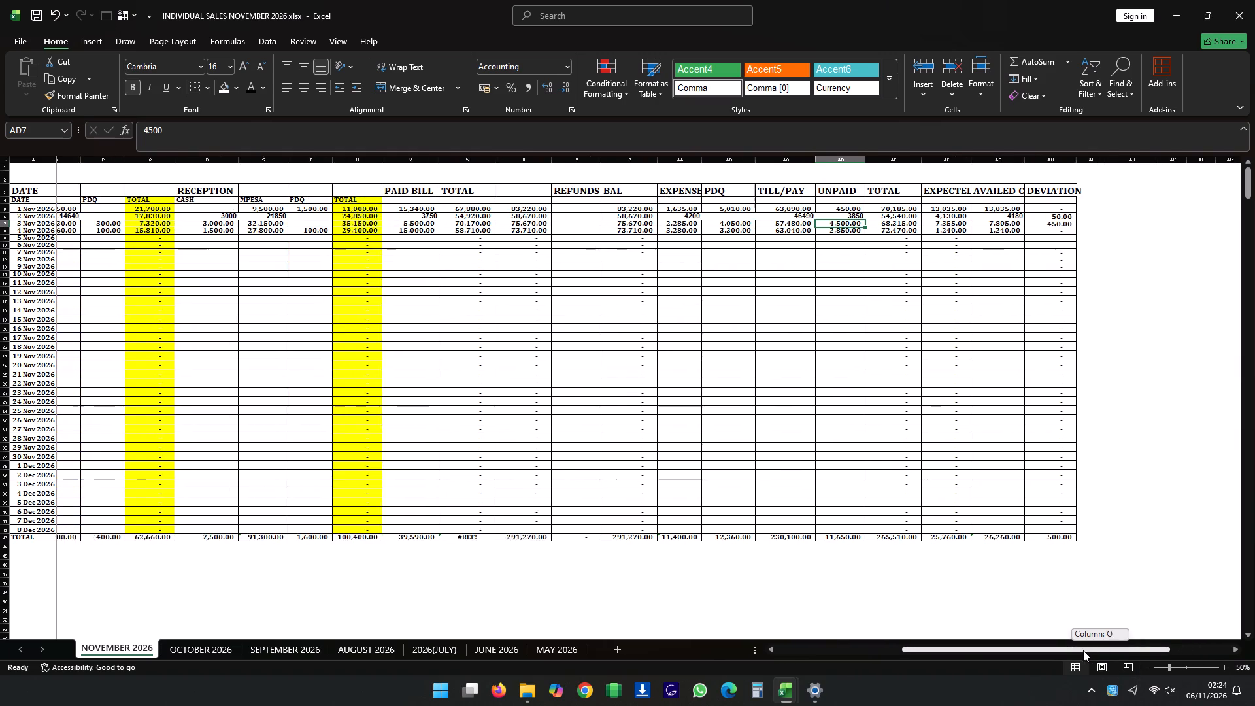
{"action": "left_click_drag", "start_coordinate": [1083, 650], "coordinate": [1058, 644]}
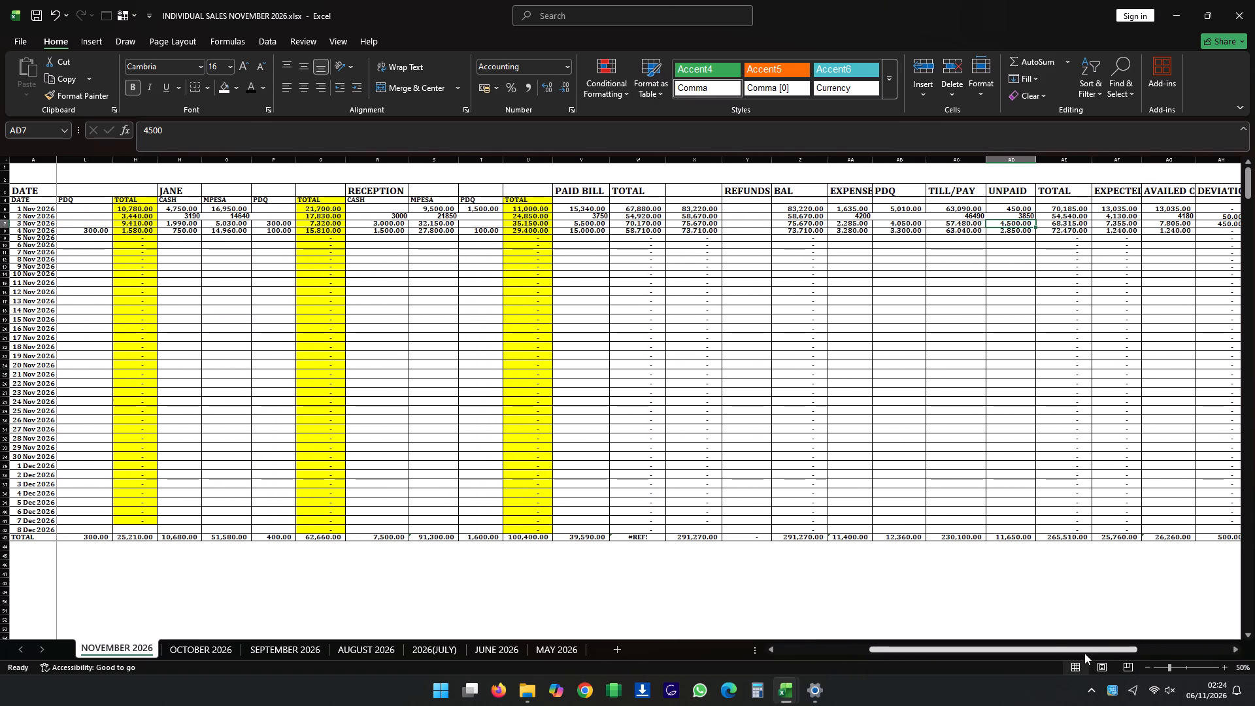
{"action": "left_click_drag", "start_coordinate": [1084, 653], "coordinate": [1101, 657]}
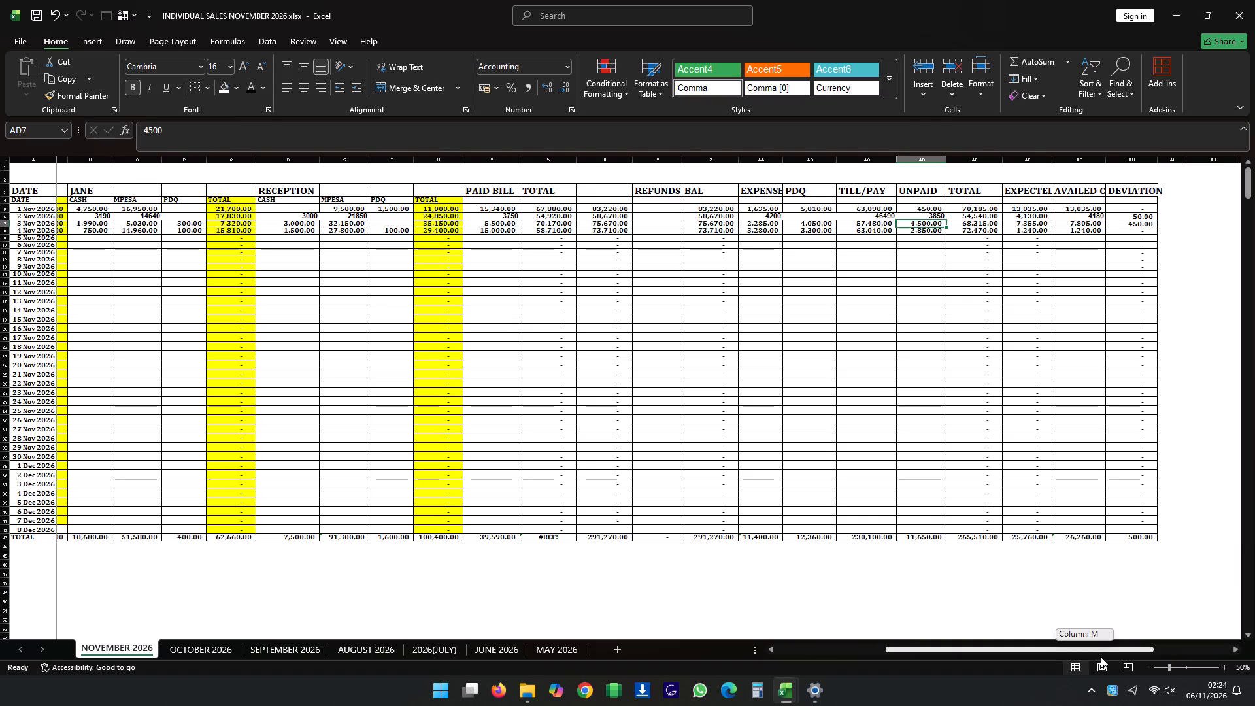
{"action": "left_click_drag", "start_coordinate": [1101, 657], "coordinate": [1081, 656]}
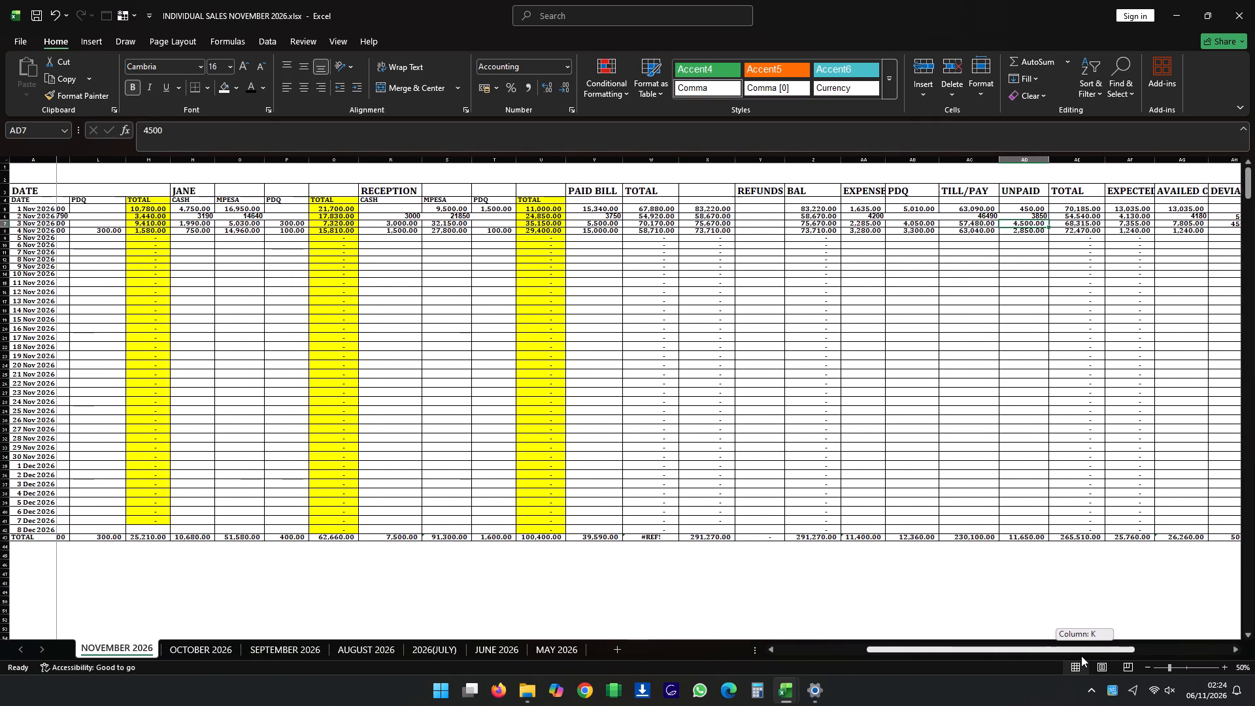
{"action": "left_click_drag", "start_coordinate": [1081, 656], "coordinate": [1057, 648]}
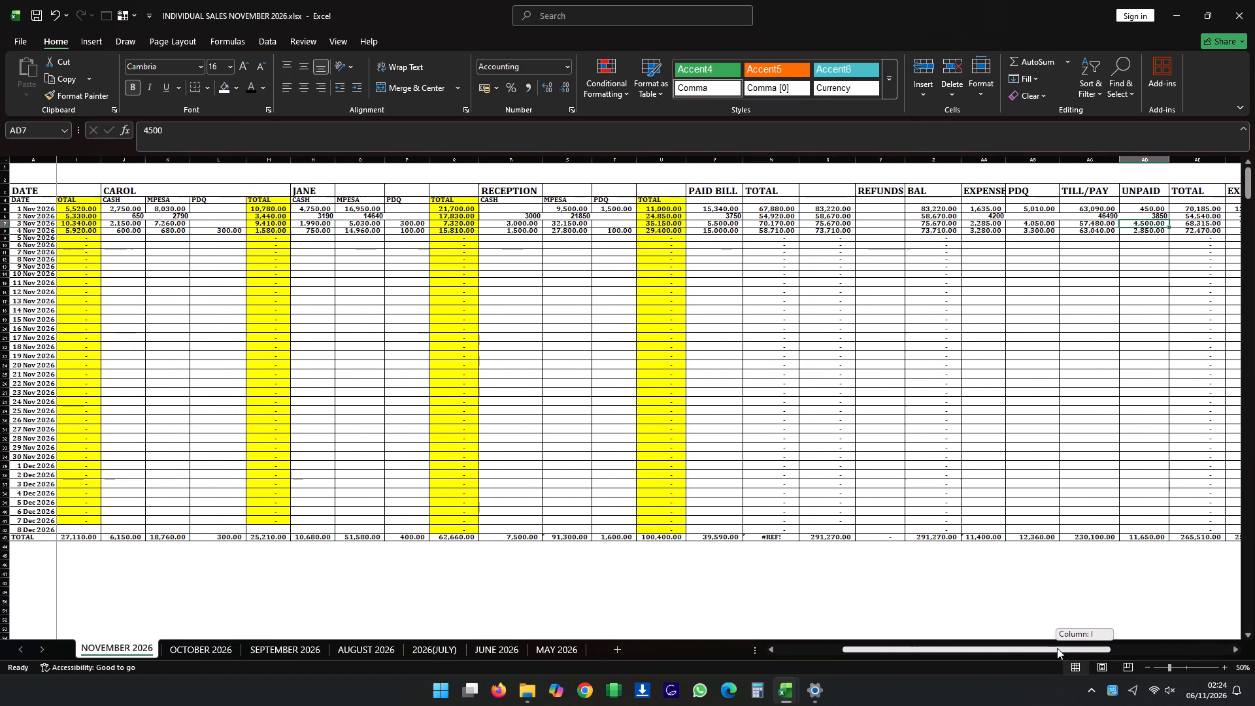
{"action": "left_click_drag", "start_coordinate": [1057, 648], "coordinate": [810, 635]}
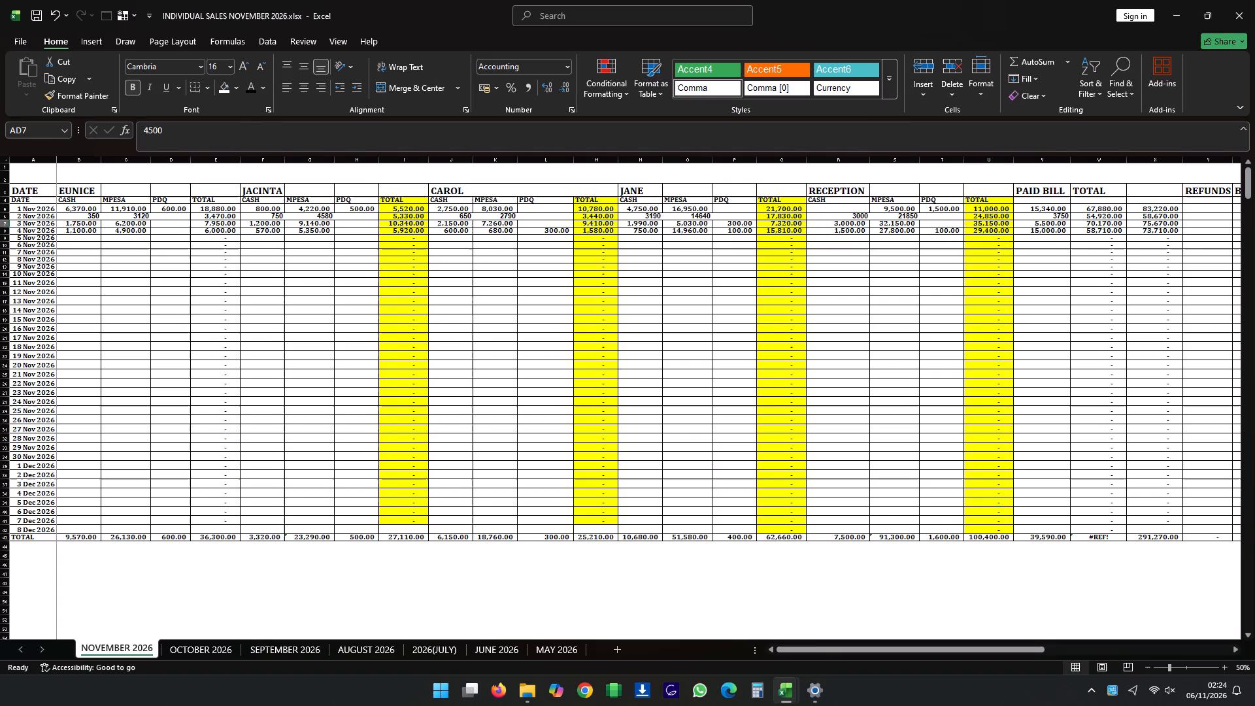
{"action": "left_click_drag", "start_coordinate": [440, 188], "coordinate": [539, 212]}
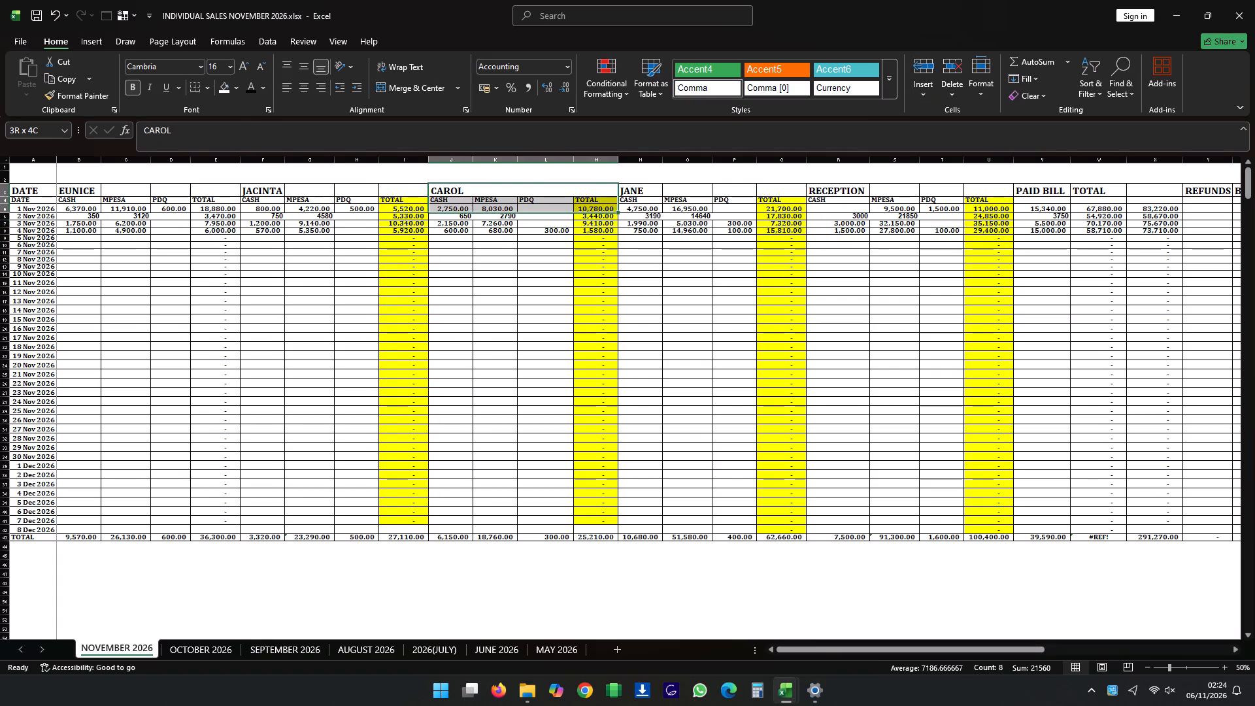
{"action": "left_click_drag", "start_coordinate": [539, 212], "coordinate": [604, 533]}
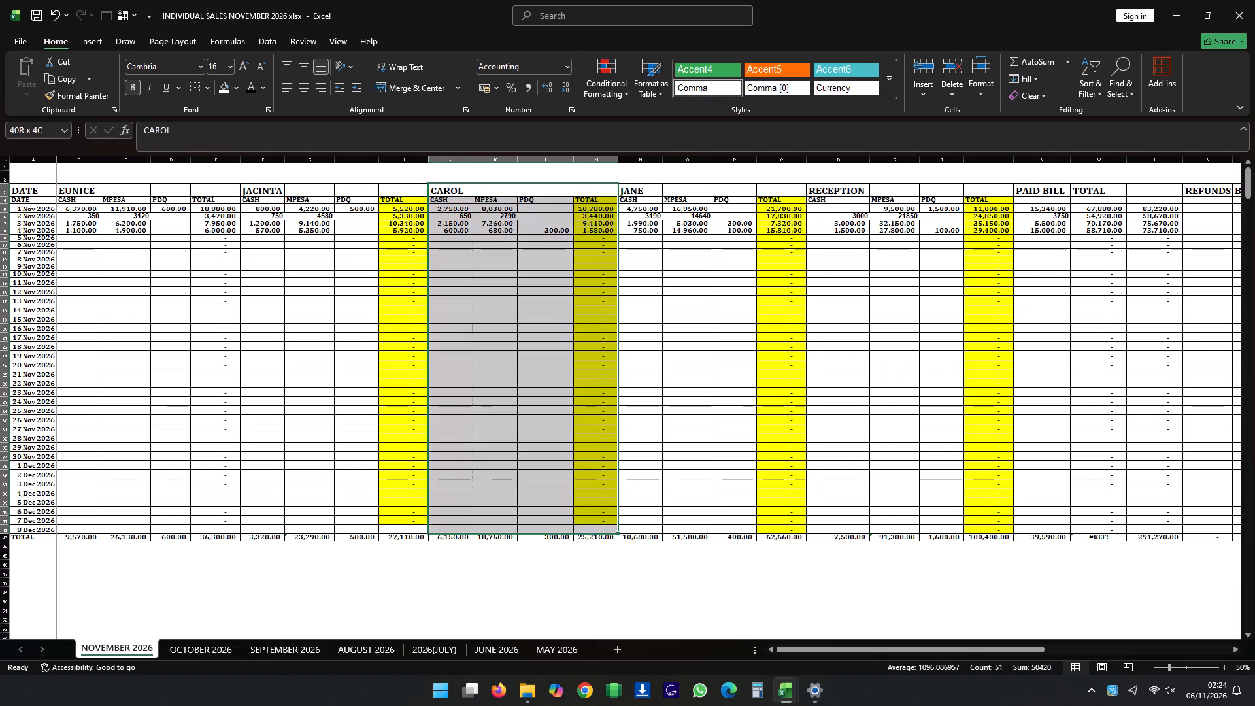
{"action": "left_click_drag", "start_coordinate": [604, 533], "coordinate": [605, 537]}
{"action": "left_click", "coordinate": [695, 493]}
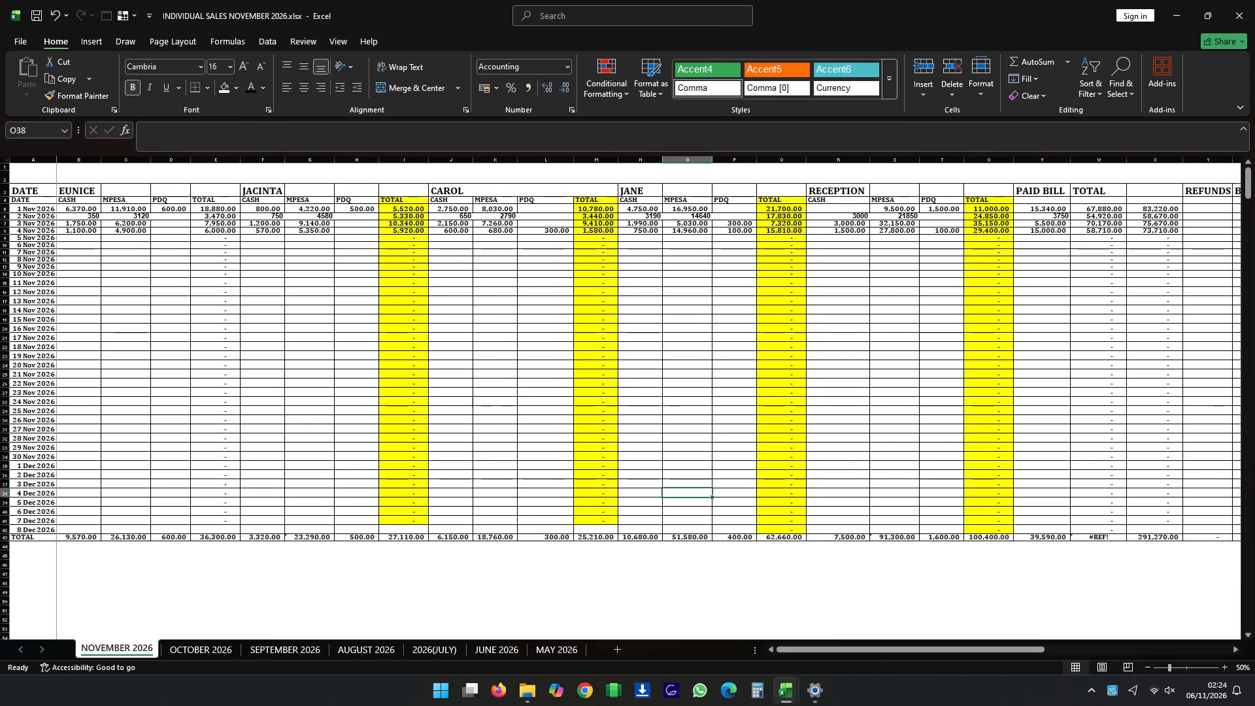
Copy JANE's whole four-column block, from the name heading down through the TOTAL row.
{"action": "left_click_drag", "start_coordinate": [648, 190], "coordinate": [791, 431]}
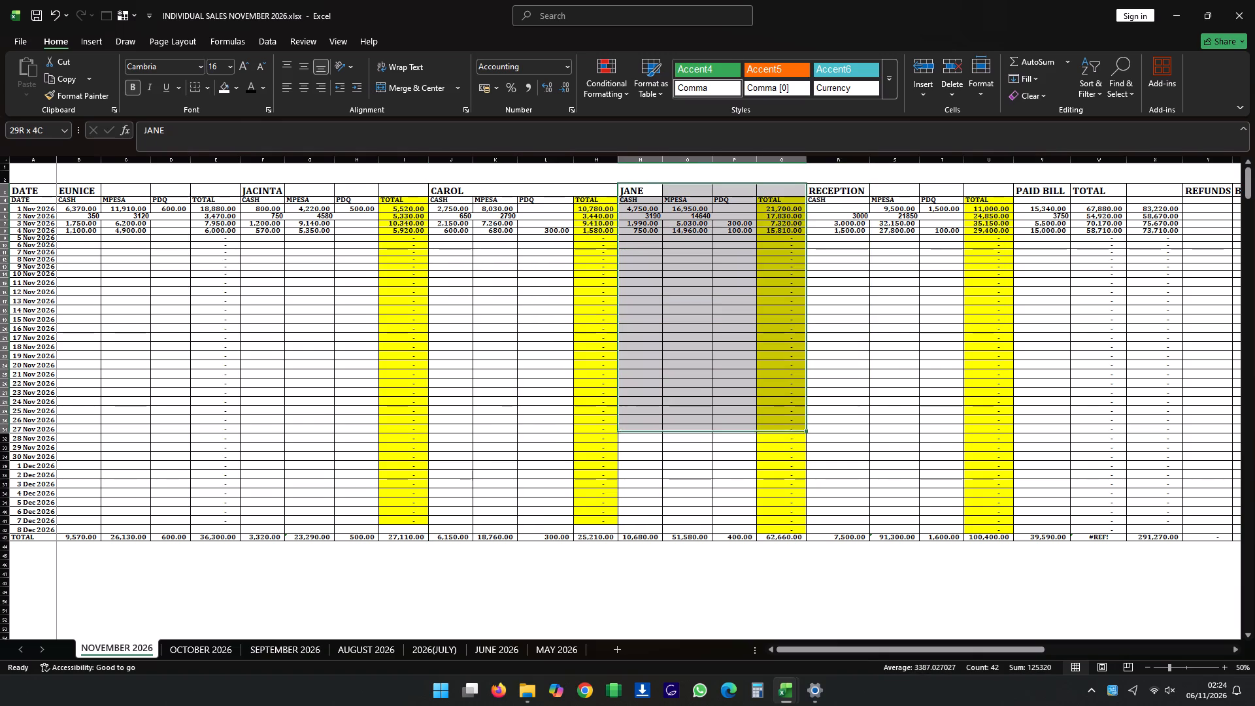
{"action": "left_click_drag", "start_coordinate": [791, 431], "coordinate": [806, 528]}
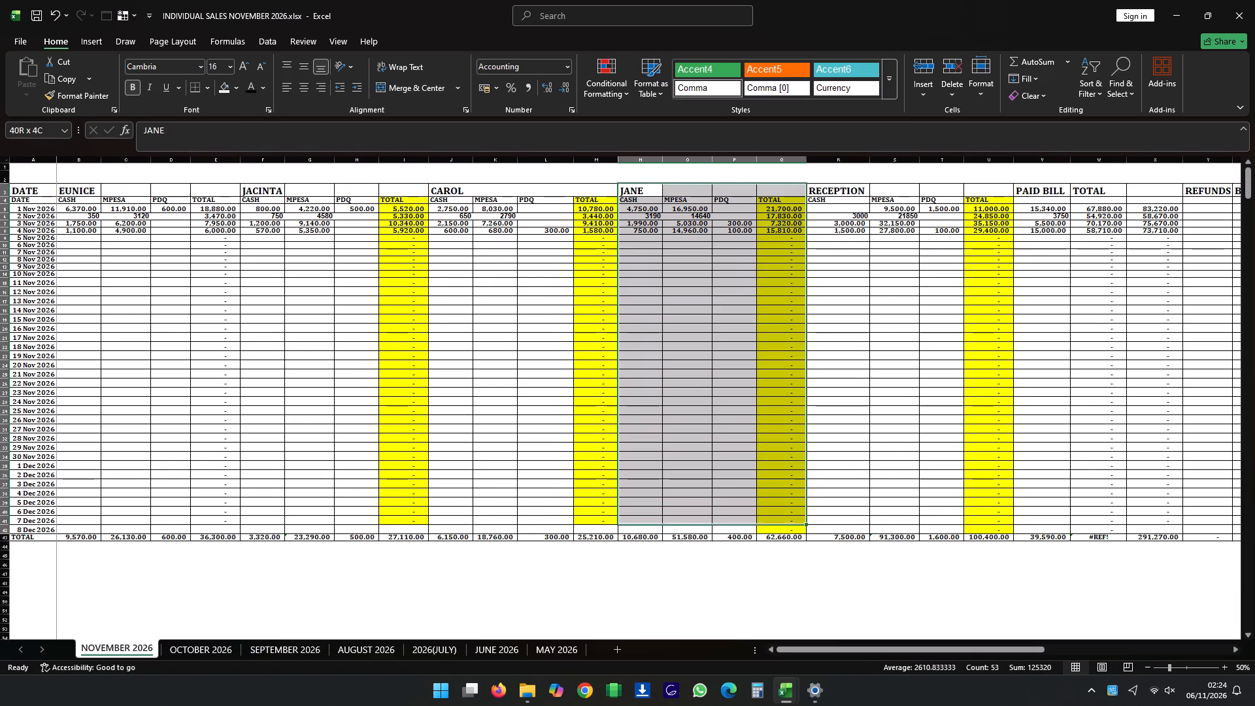
{"action": "left_click_drag", "start_coordinate": [806, 528], "coordinate": [800, 537]}
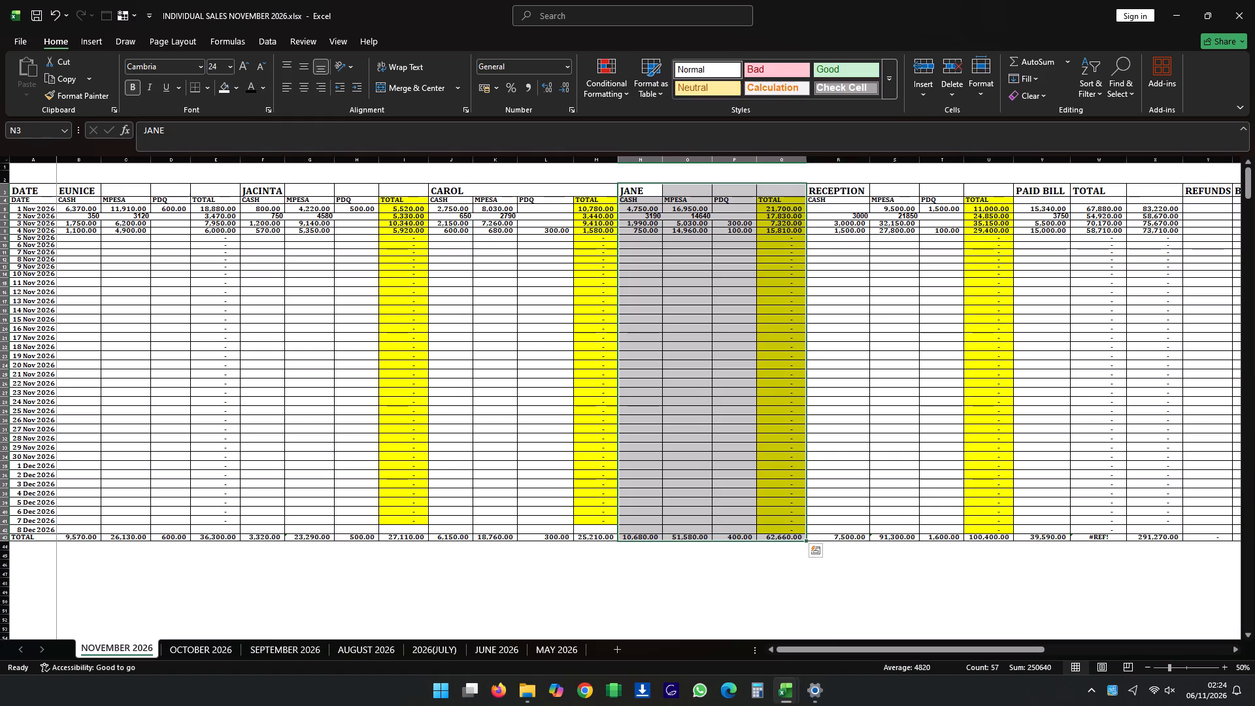
{"action": "right_click", "coordinate": [756, 462]}
{"action": "left_click", "coordinate": [795, 131]}
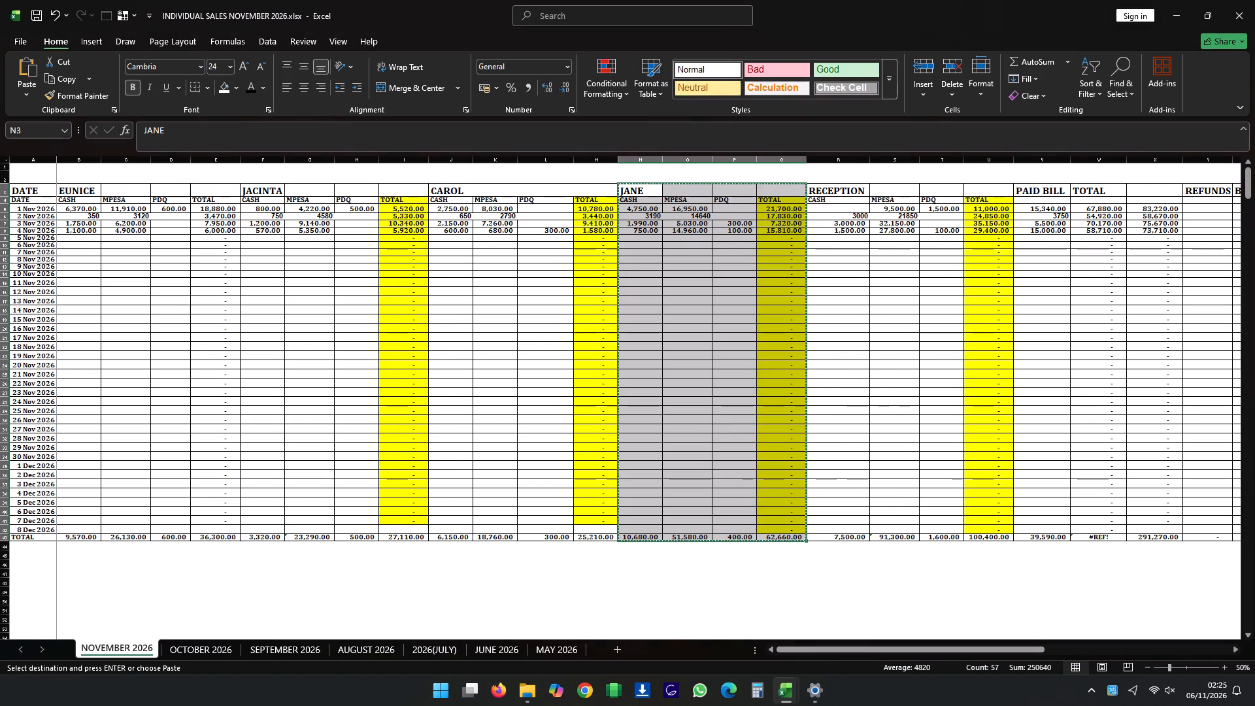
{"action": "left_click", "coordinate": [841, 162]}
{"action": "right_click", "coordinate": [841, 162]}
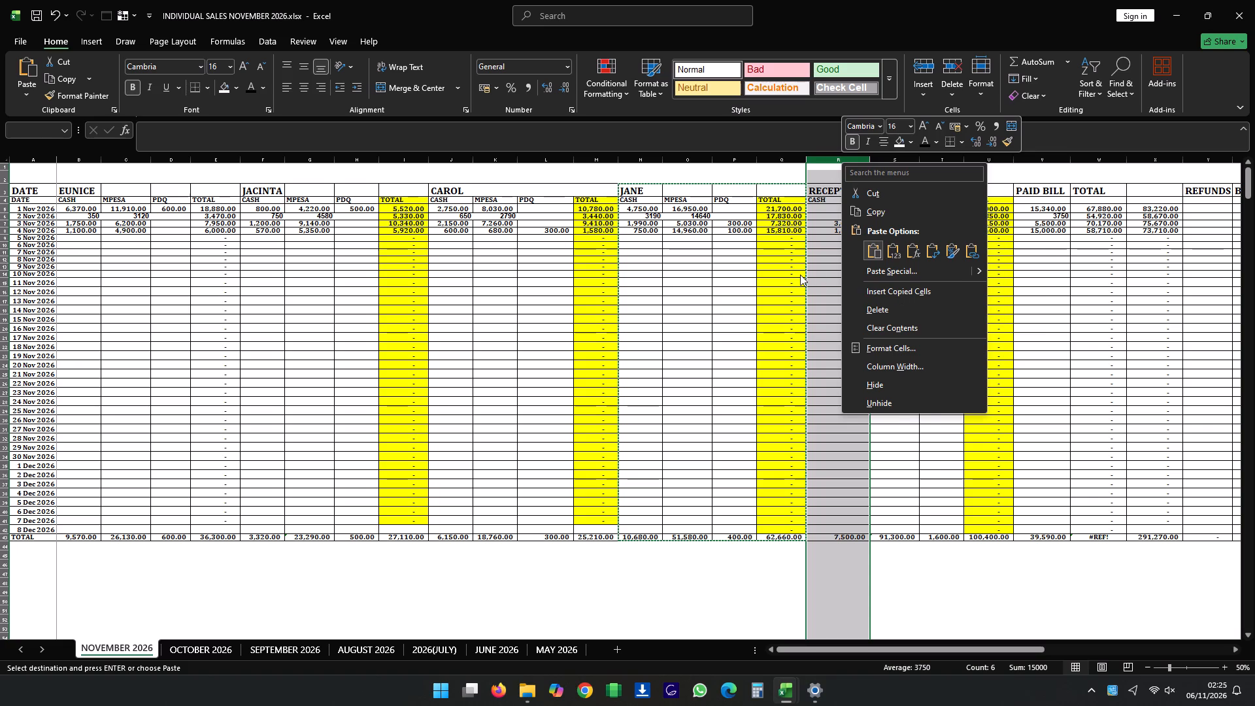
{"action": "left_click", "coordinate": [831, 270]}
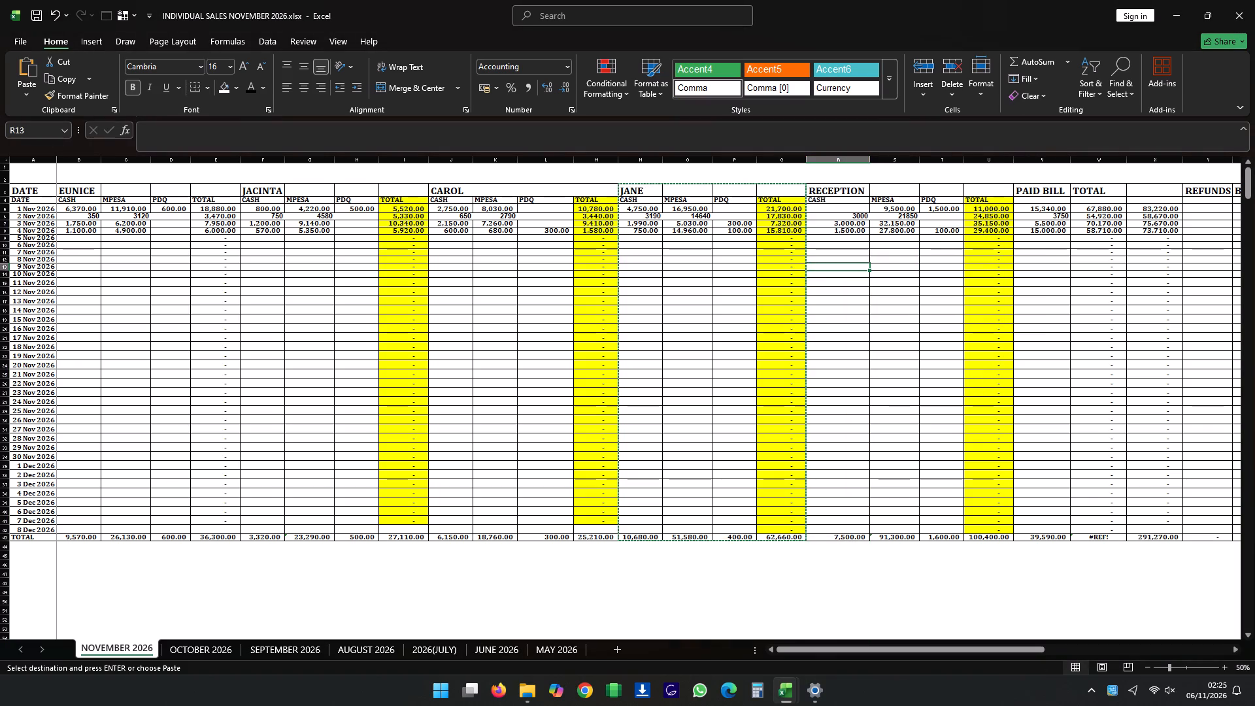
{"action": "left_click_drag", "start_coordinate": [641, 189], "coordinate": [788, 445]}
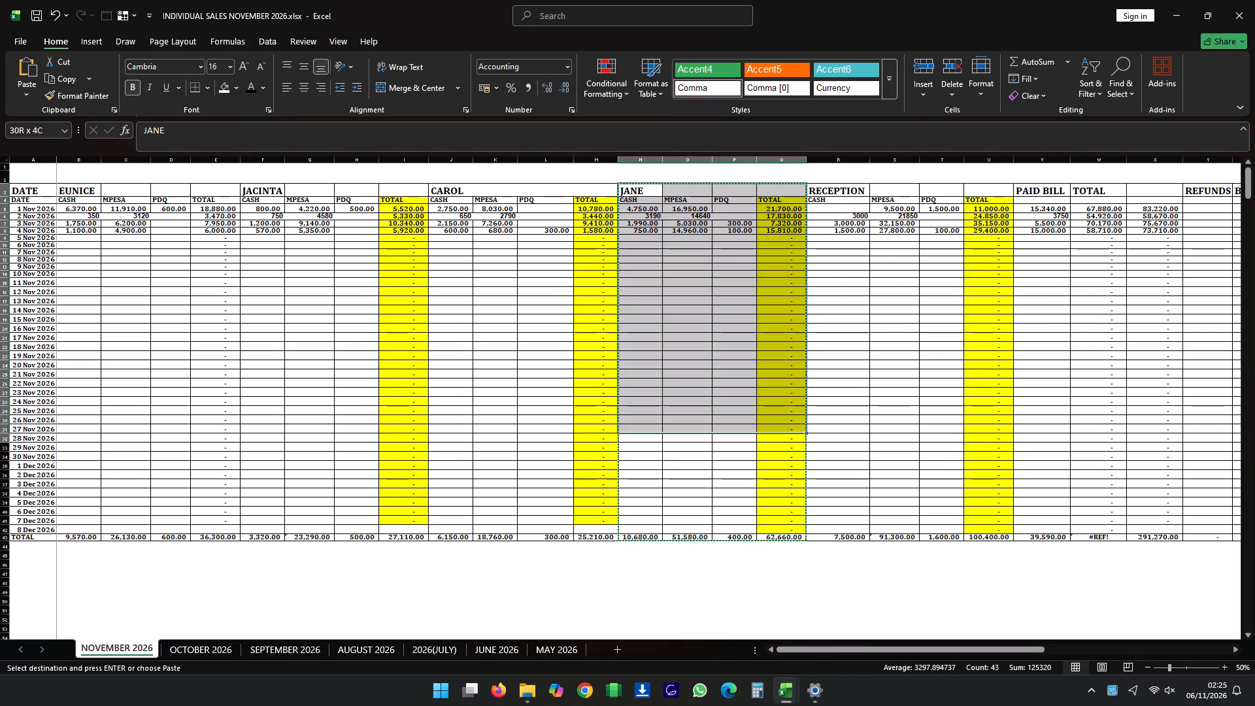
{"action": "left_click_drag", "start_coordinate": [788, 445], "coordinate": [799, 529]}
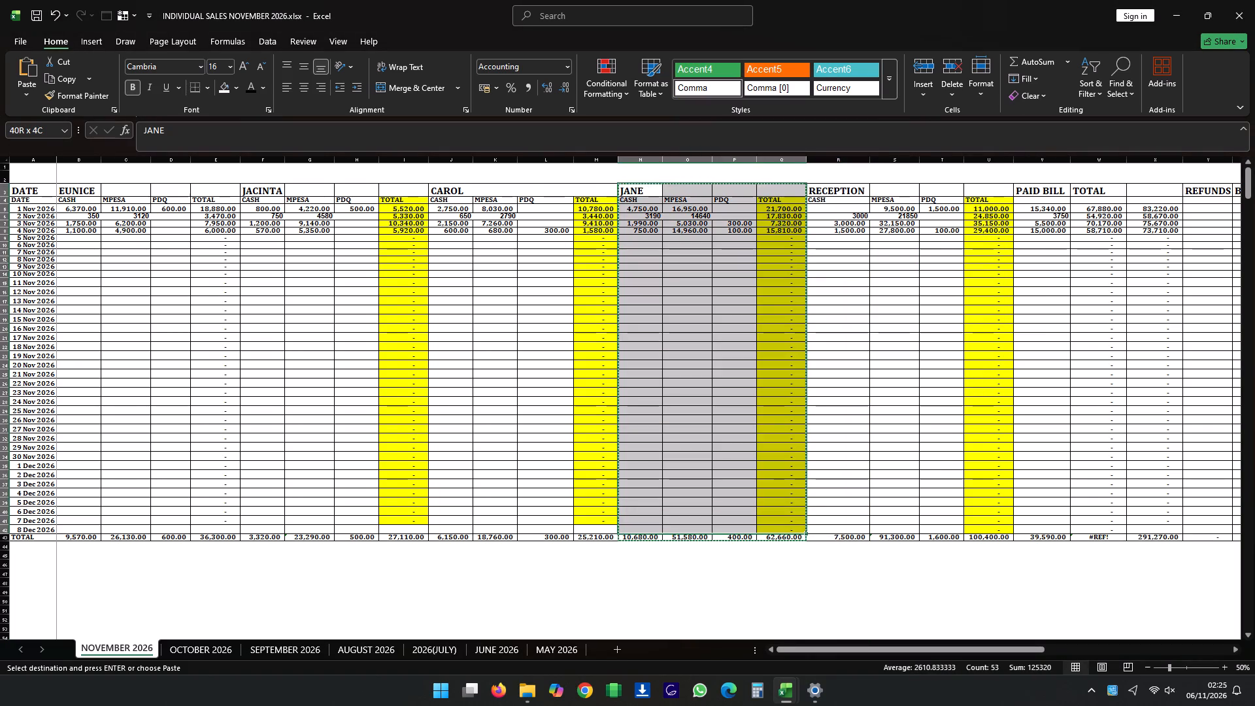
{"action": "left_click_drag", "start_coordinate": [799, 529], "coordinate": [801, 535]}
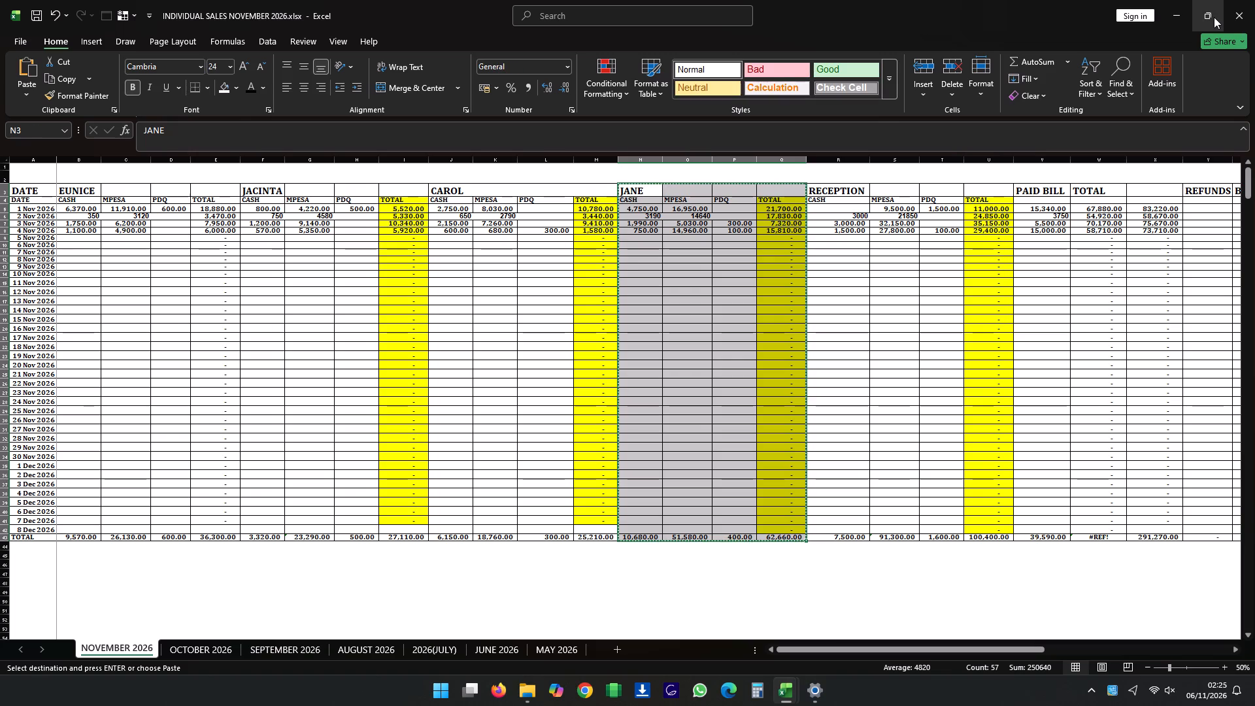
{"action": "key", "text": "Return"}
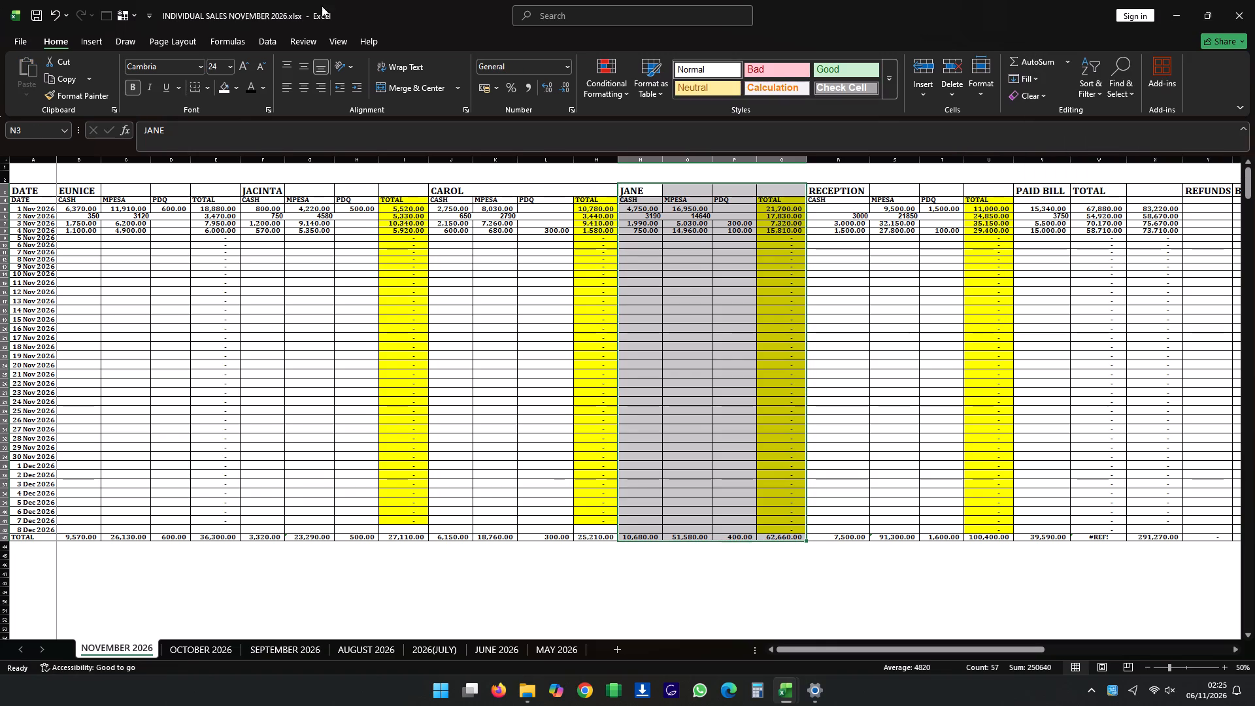
Insert four blank columns between JANE's TOTAL column and the RECEPTION block.
{"action": "left_click", "coordinate": [885, 224]}
{"action": "left_click", "coordinate": [837, 160]}
{"action": "right_click", "coordinate": [837, 160]}
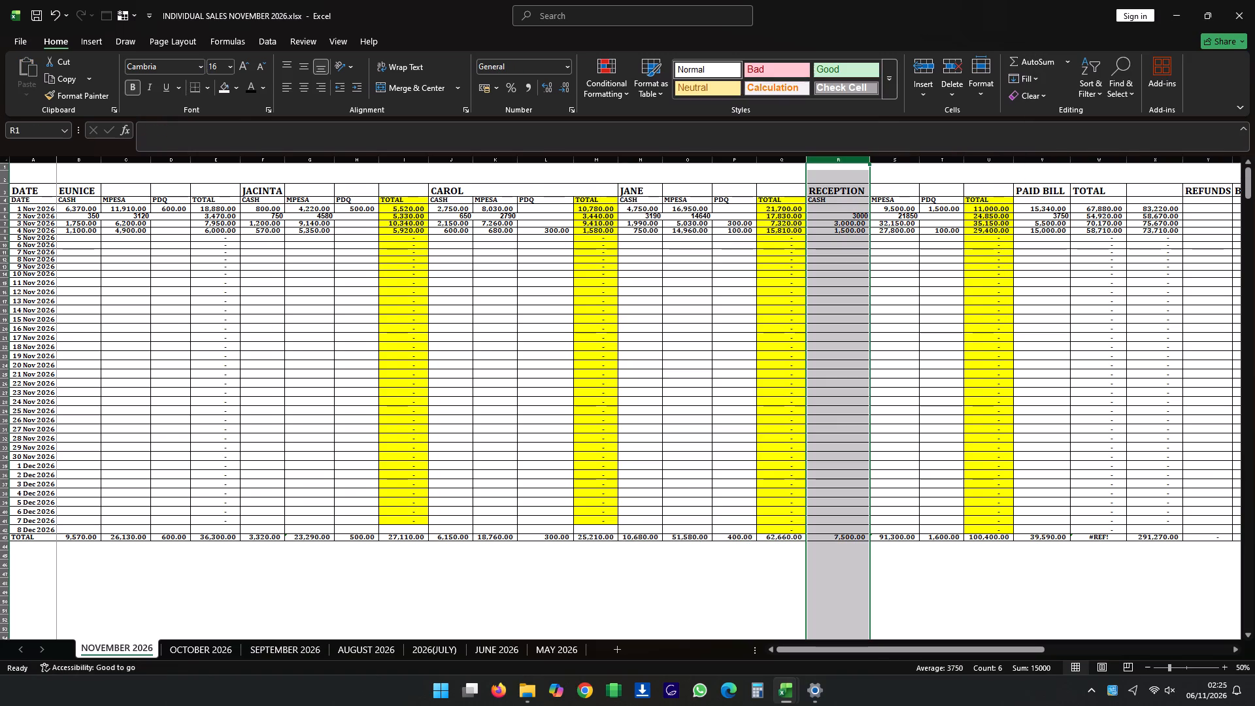
{"action": "left_click", "coordinate": [866, 295]}
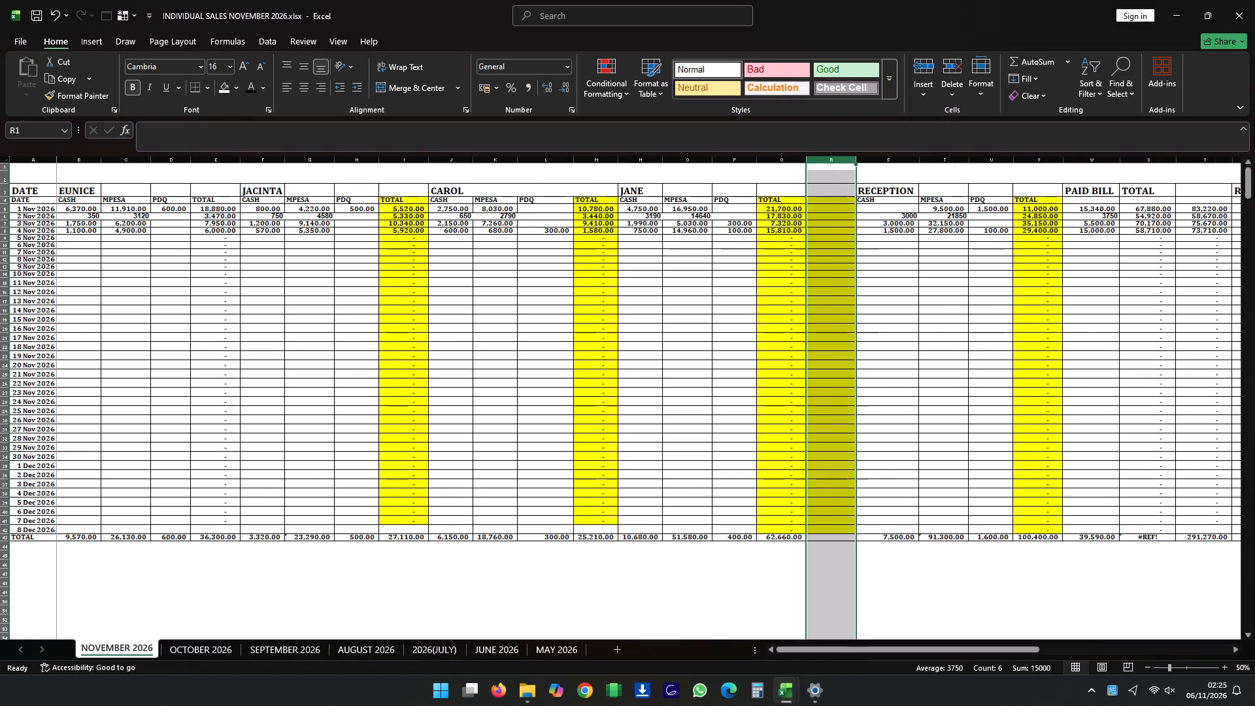
{"action": "left_click", "coordinate": [822, 160]}
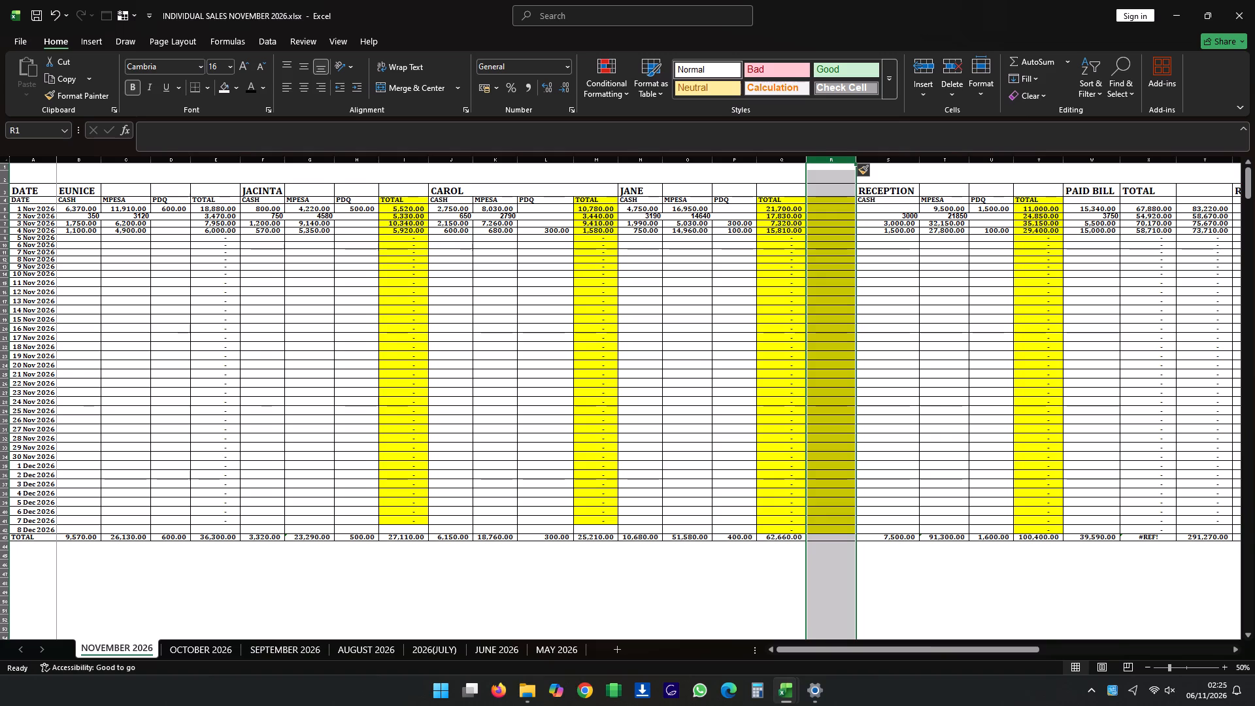
{"action": "left_click", "coordinate": [822, 160]}
{"action": "right_click", "coordinate": [822, 160]}
{"action": "left_click", "coordinate": [877, 296]}
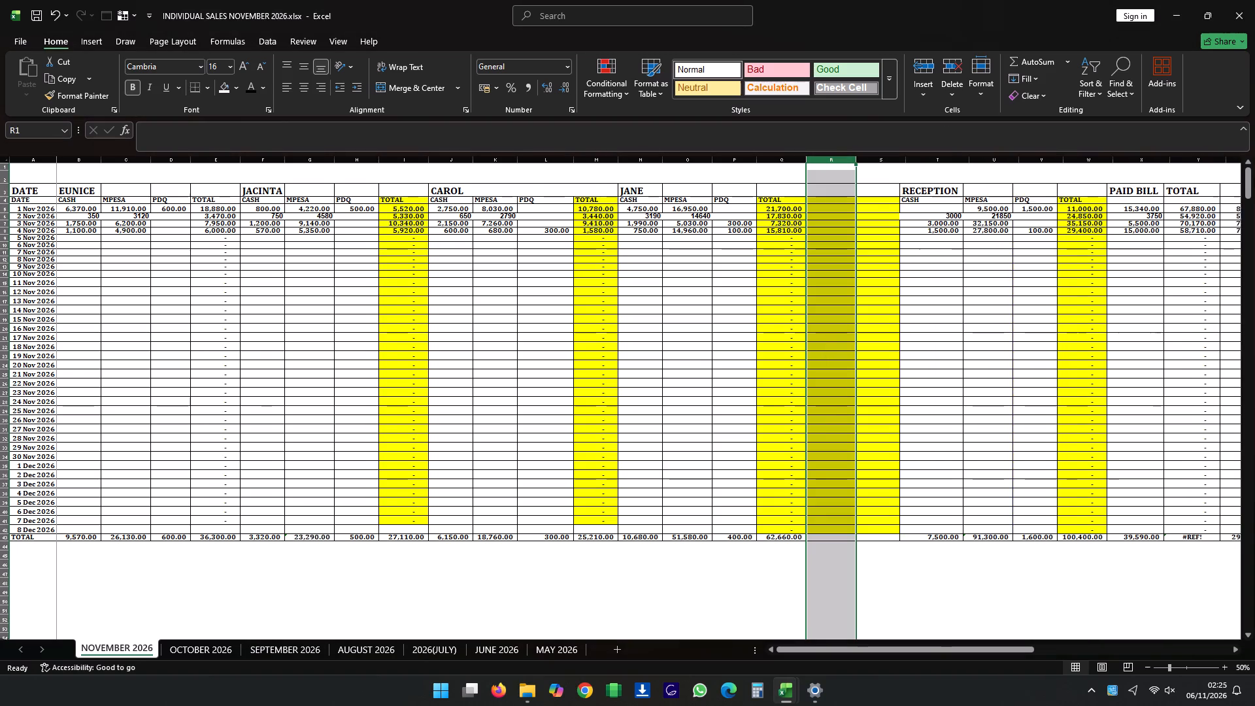
{"action": "left_click", "coordinate": [831, 160]}
{"action": "right_click", "coordinate": [831, 160]}
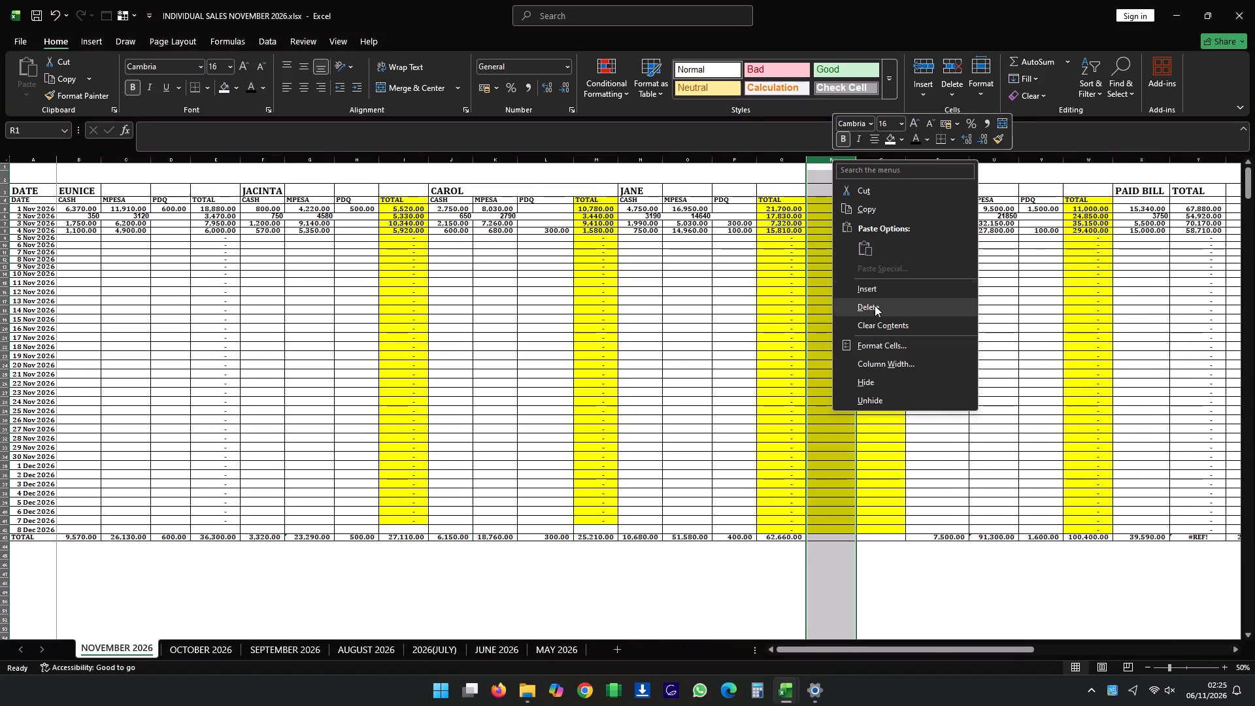
{"action": "left_click", "coordinate": [875, 288]}
{"action": "left_click", "coordinate": [875, 287]}
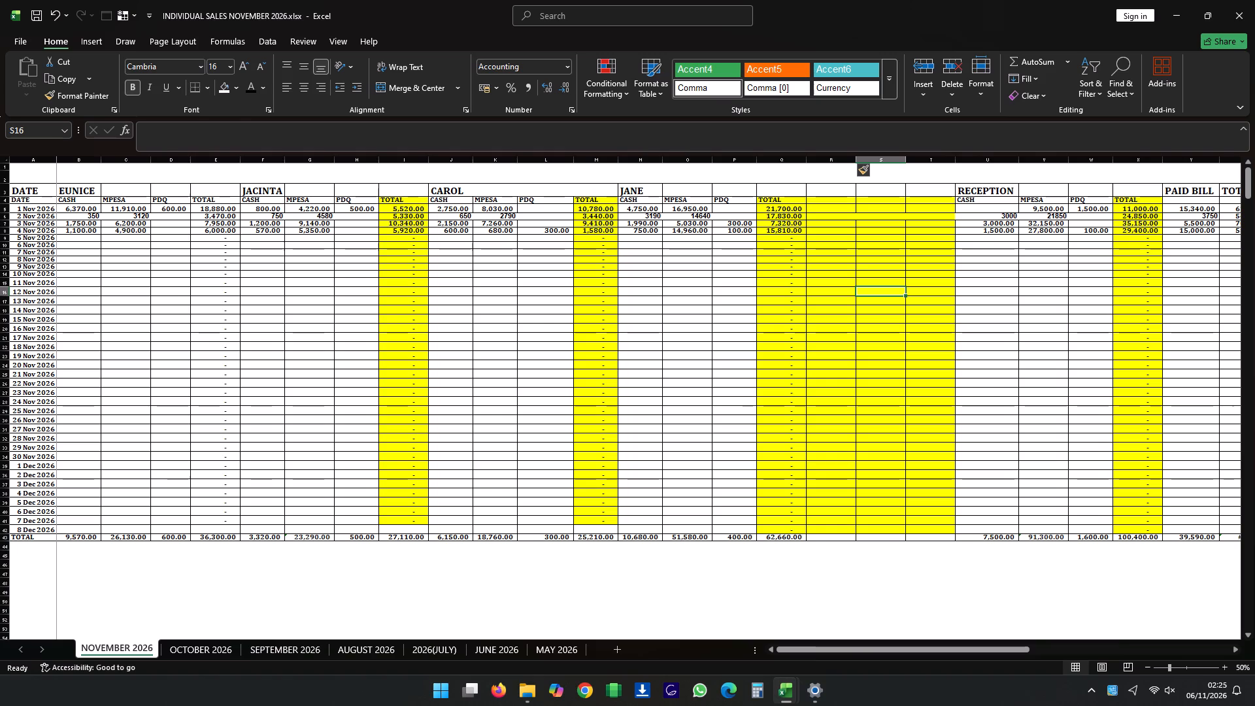
{"action": "left_click", "coordinate": [935, 158]}
{"action": "right_click", "coordinate": [934, 158]}
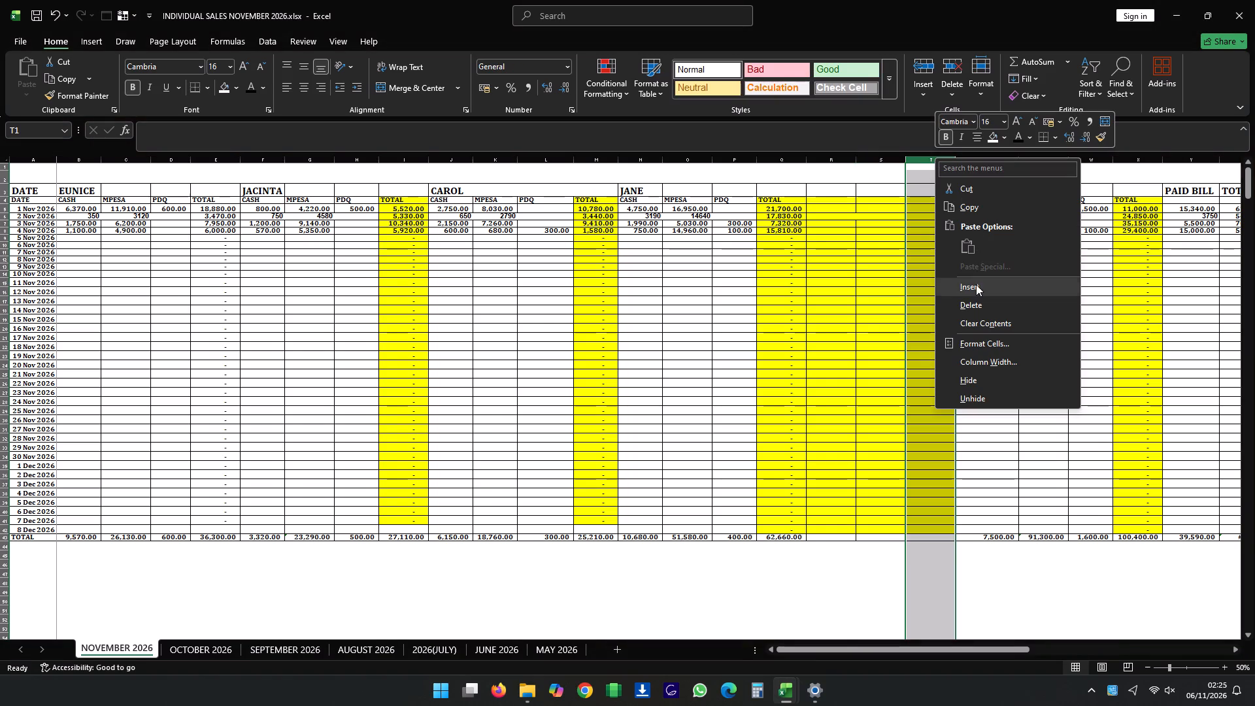
{"action": "left_click", "coordinate": [975, 290]}
{"action": "left_click", "coordinate": [975, 290]}
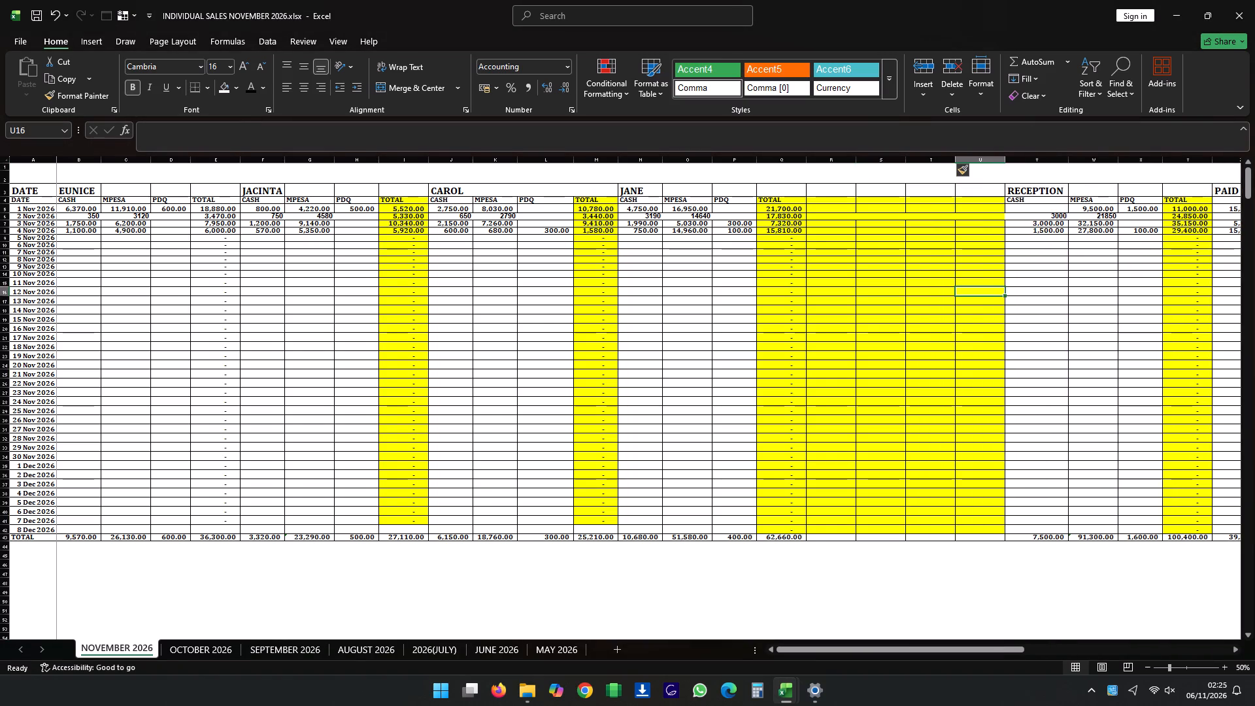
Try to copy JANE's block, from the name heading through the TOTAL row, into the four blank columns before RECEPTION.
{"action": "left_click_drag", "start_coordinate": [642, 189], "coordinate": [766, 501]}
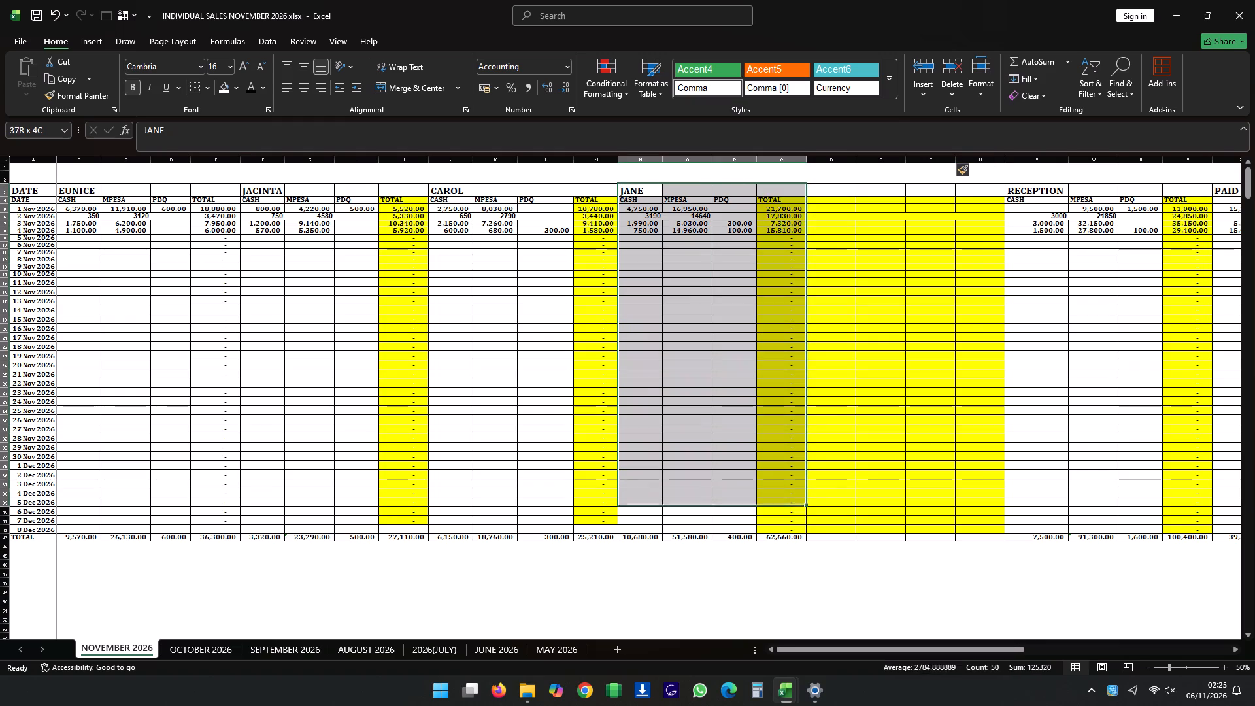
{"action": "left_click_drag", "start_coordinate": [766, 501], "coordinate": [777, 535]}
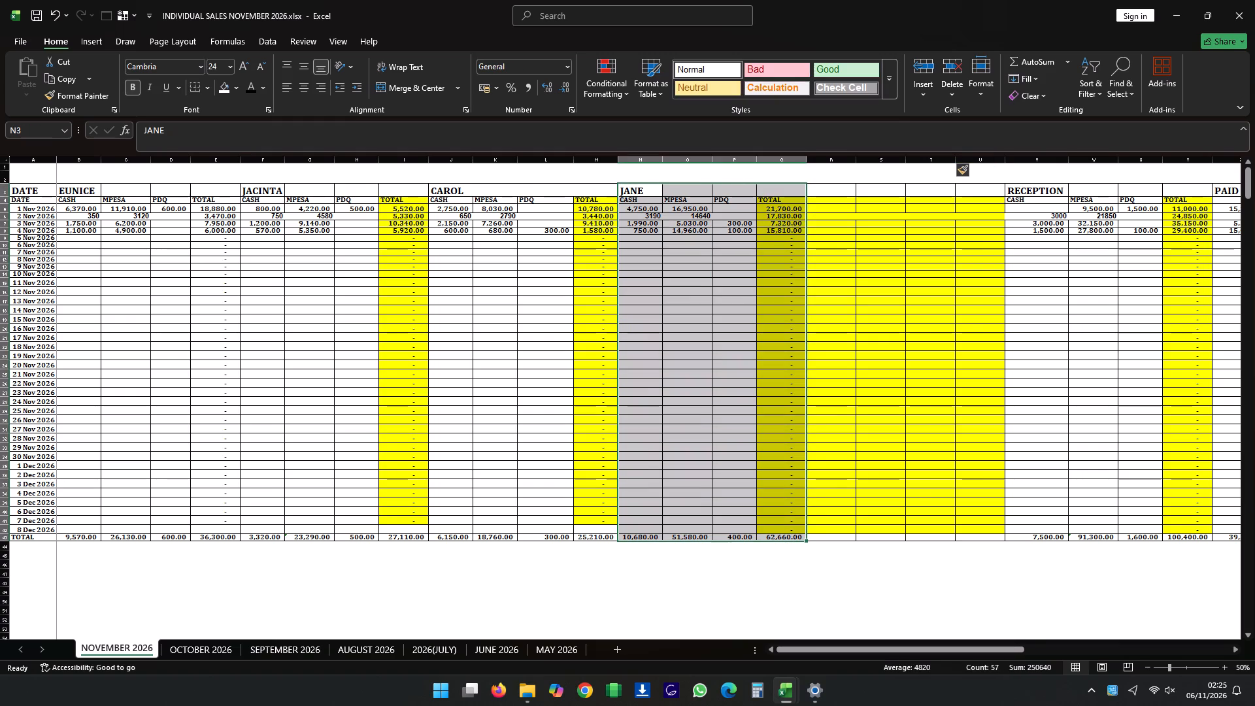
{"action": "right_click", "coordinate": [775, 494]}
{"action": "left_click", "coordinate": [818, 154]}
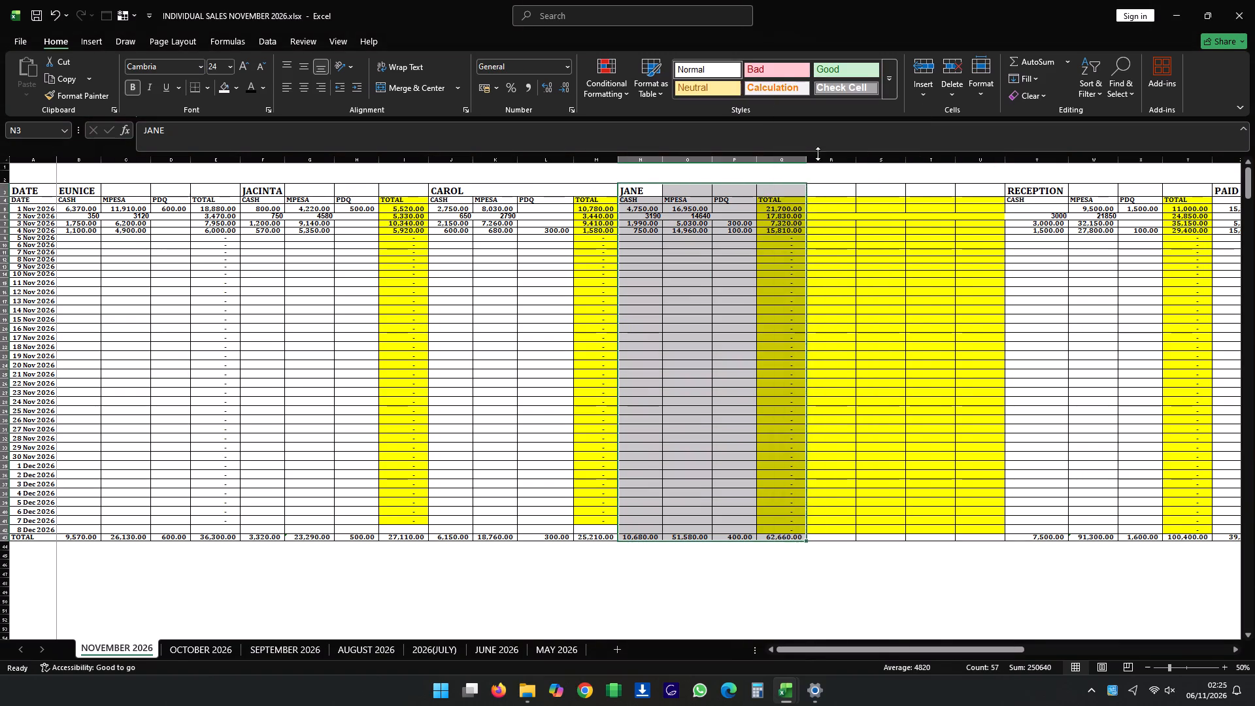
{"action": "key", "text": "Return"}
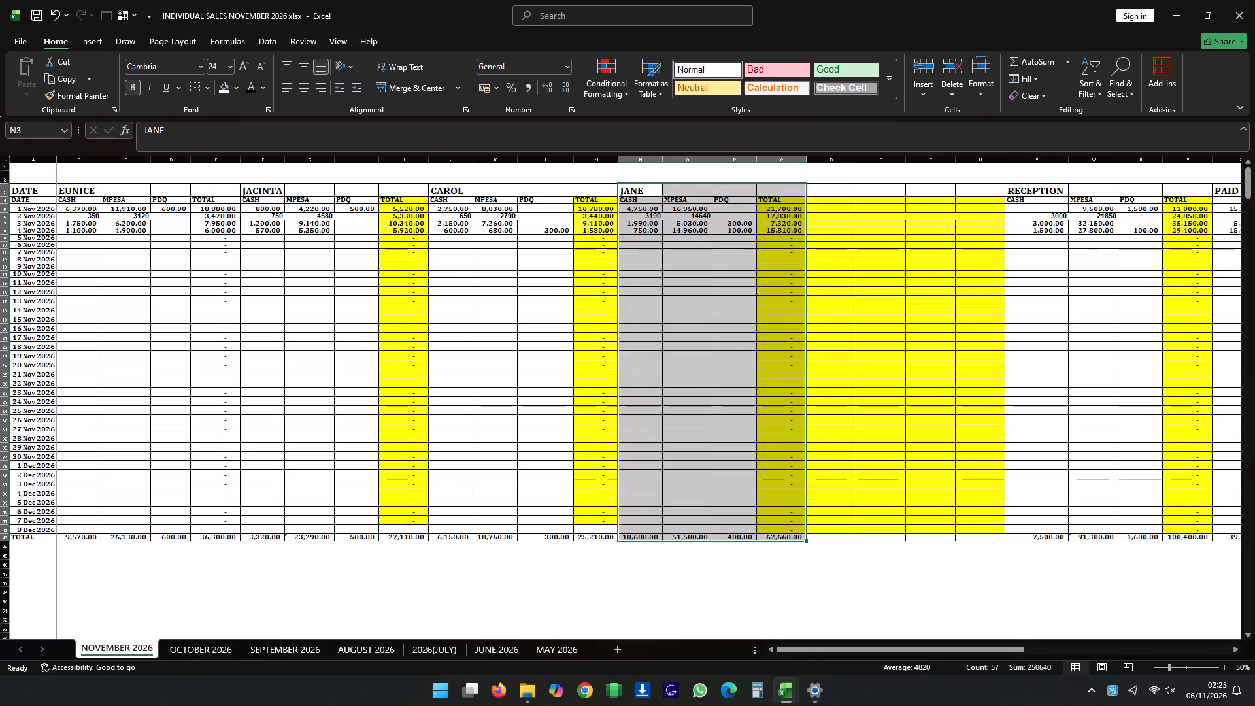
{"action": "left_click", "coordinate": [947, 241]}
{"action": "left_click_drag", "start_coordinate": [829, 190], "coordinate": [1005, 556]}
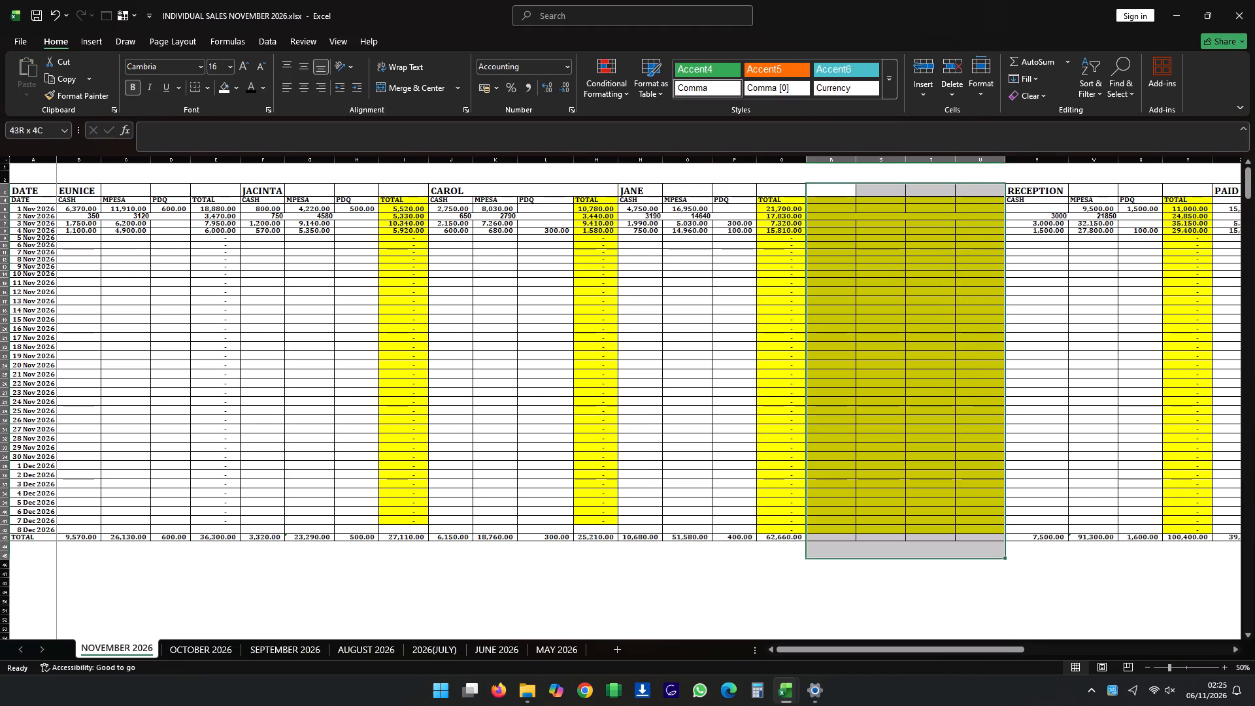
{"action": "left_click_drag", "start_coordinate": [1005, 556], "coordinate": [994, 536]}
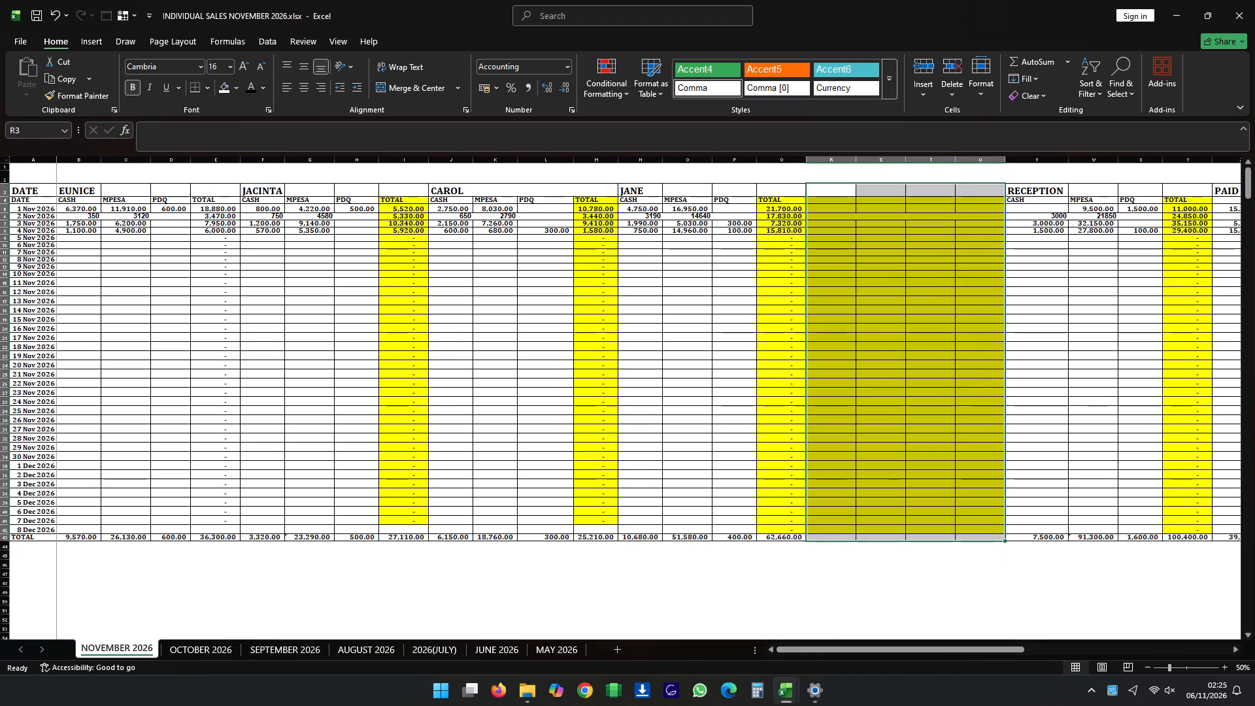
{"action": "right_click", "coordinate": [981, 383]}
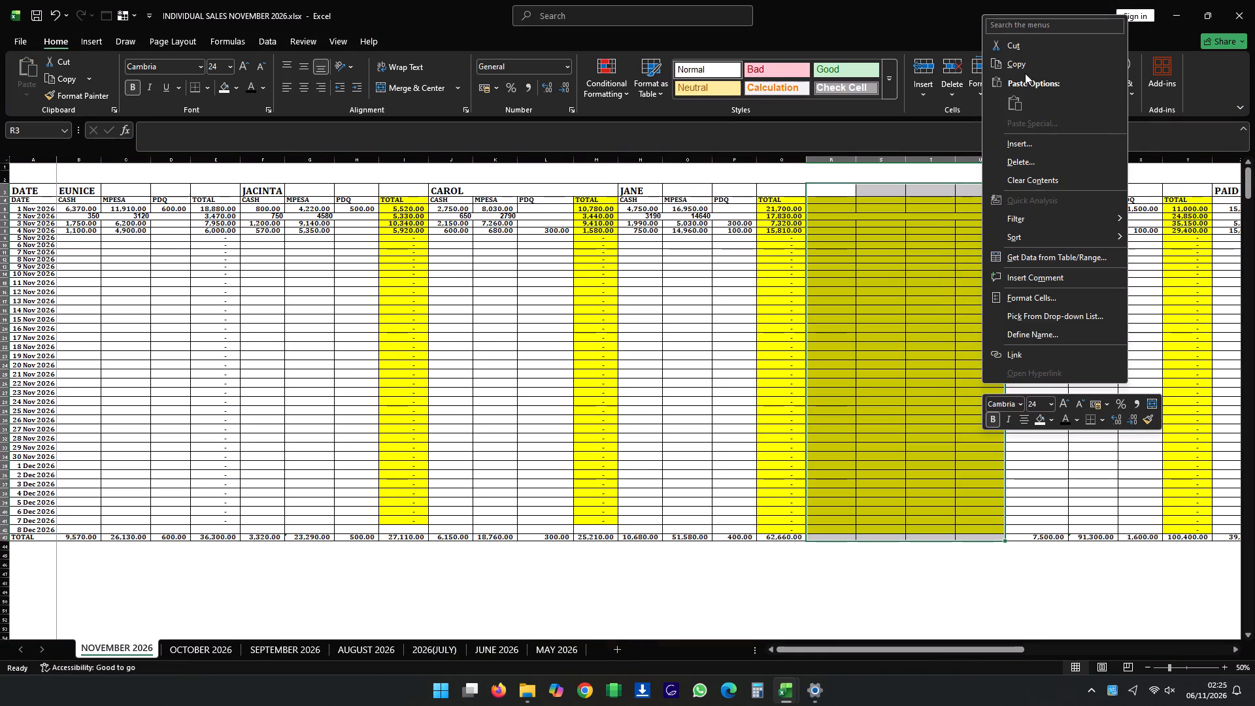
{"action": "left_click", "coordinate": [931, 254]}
Copy JANE's four-column block, from the name heading through the TOTAL row, and paste it into the four blank columns before RECEPTION.
{"action": "left_click_drag", "start_coordinate": [639, 186], "coordinate": [801, 537]}
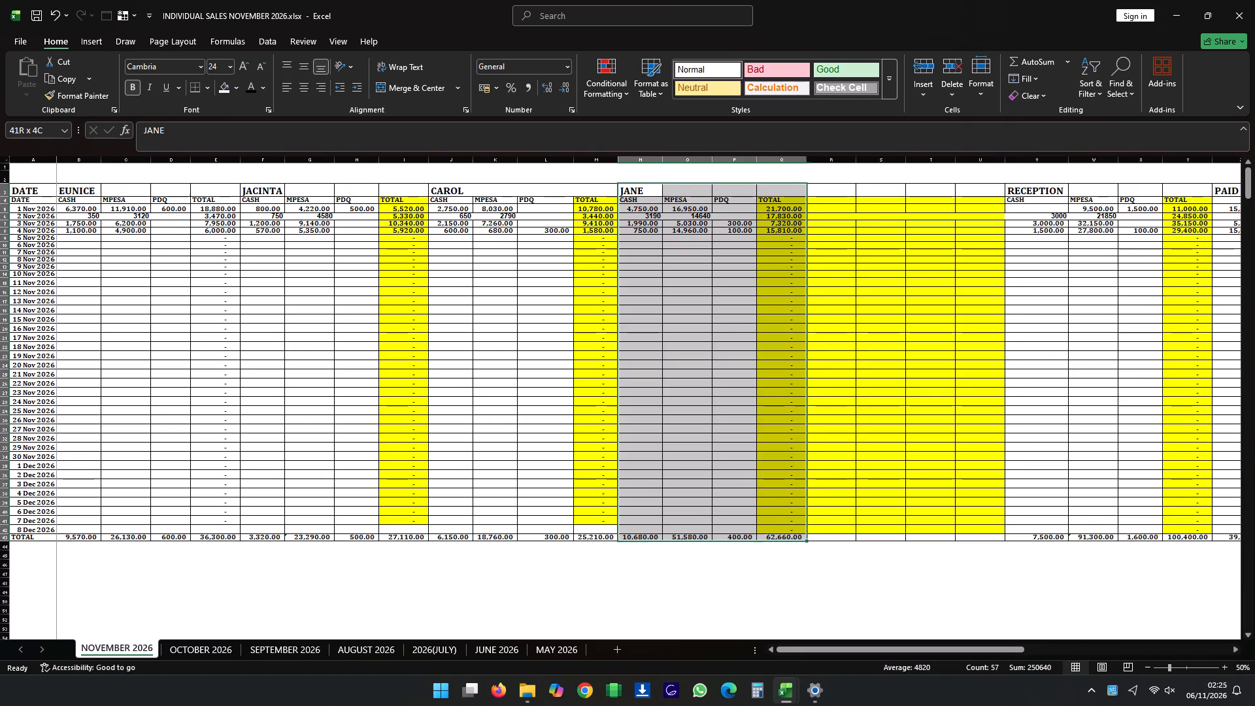
{"action": "left_click_drag", "start_coordinate": [801, 537], "coordinate": [799, 537]}
{"action": "right_click", "coordinate": [774, 471]}
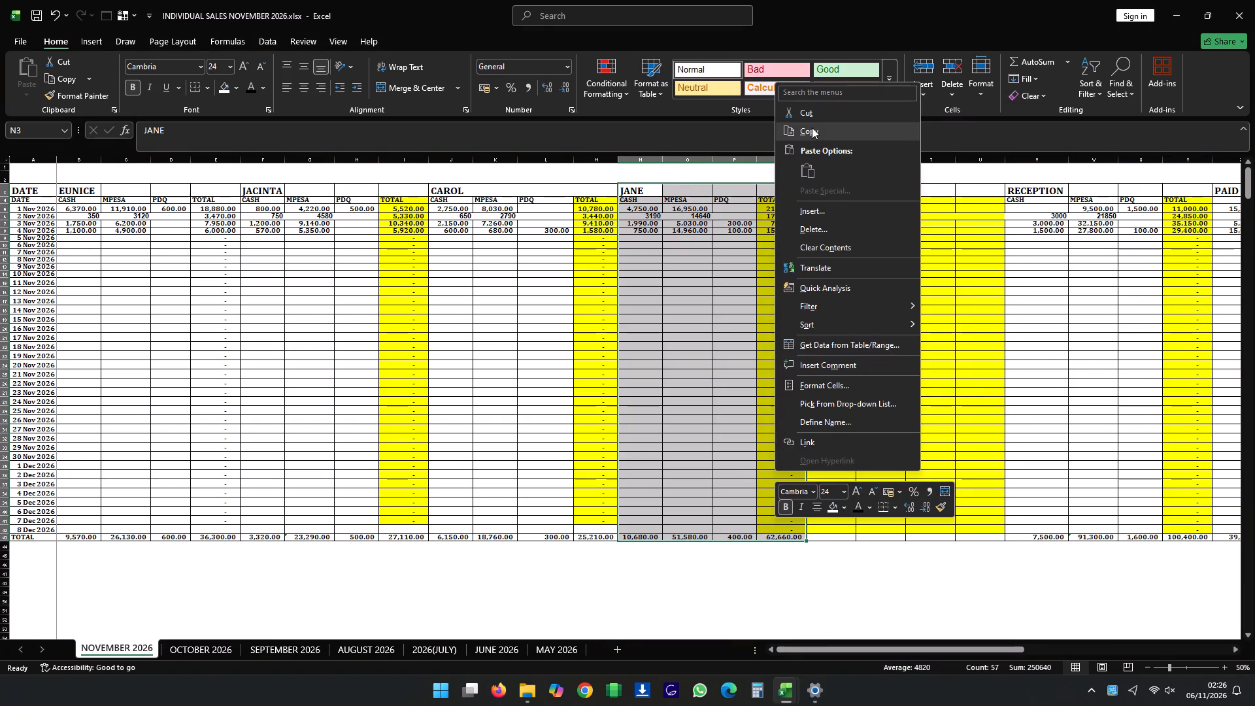
{"action": "left_click", "coordinate": [812, 127]}
{"action": "left_click_drag", "start_coordinate": [841, 190], "coordinate": [914, 227]}
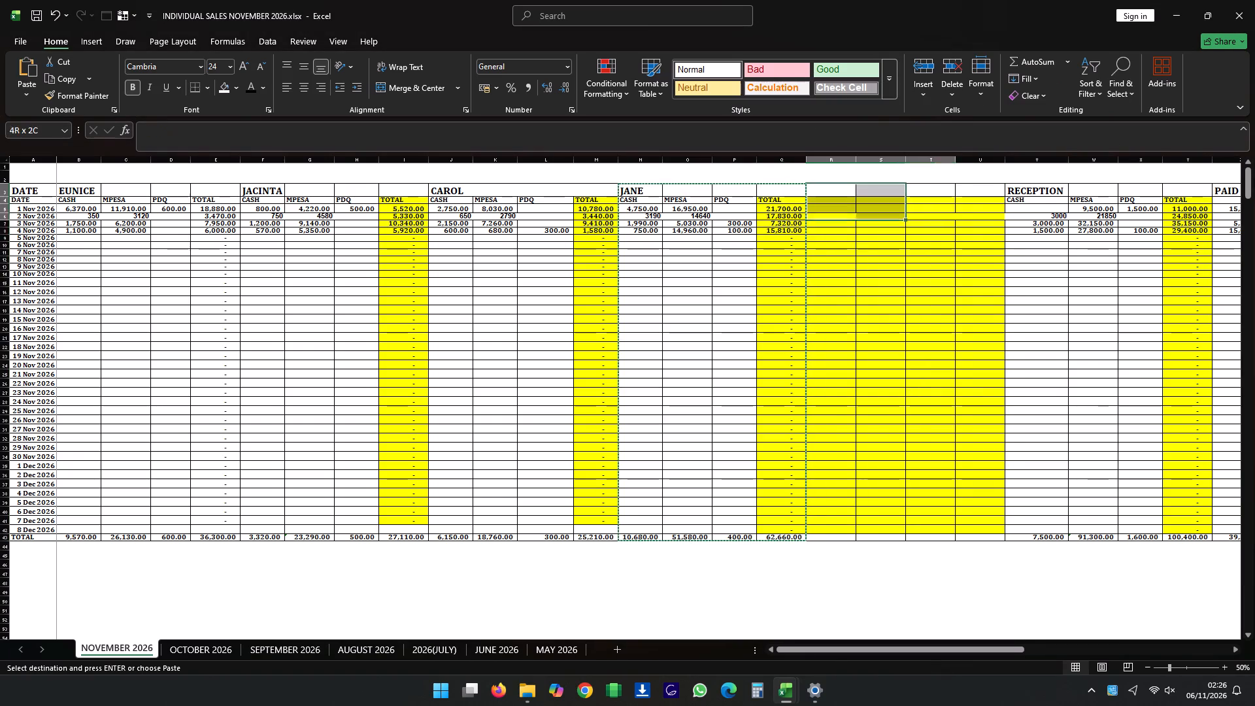
{"action": "left_click_drag", "start_coordinate": [914, 227], "coordinate": [973, 535]}
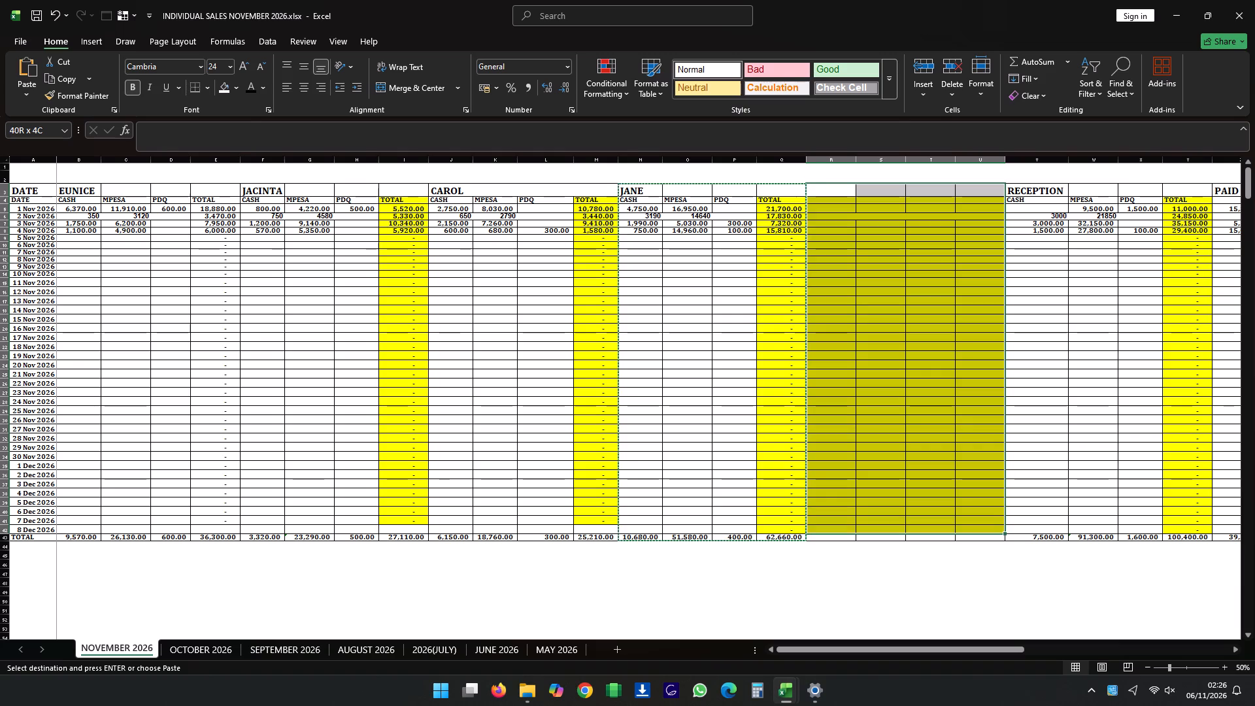
{"action": "left_click_drag", "start_coordinate": [973, 535], "coordinate": [974, 535]}
{"action": "right_click", "coordinate": [930, 380]}
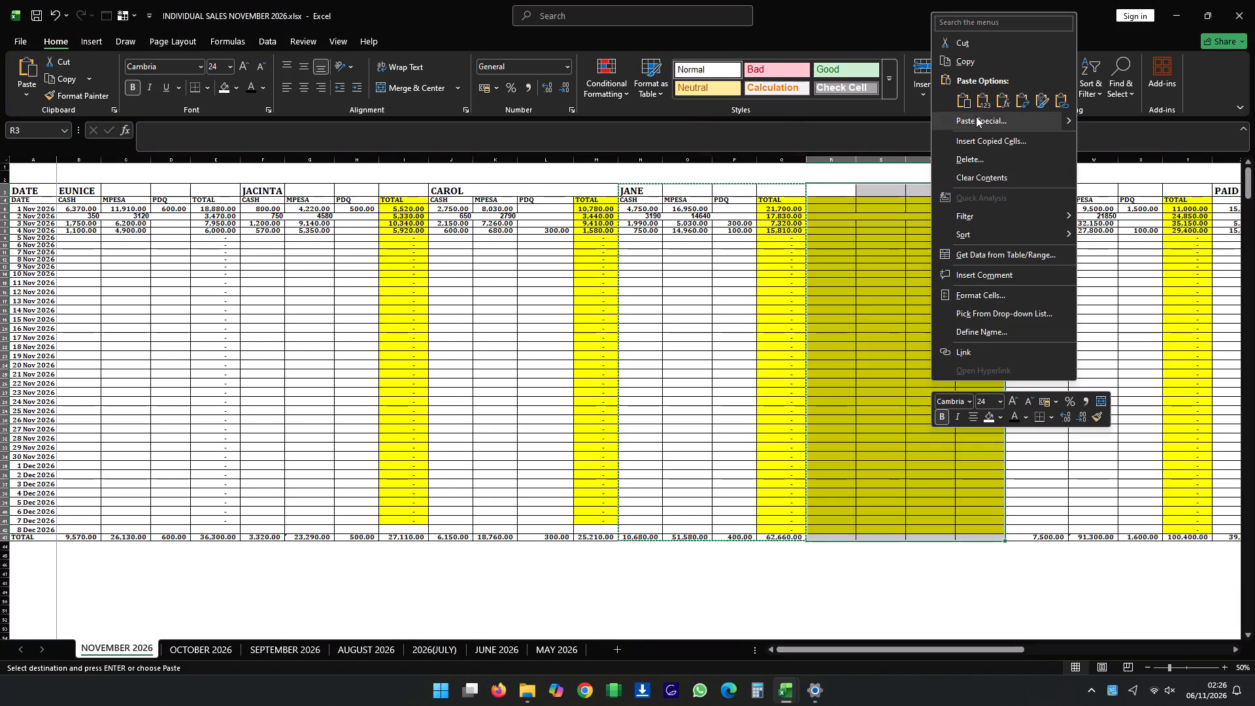
{"action": "left_click", "coordinate": [968, 105]}
{"action": "left_click", "coordinate": [928, 296]}
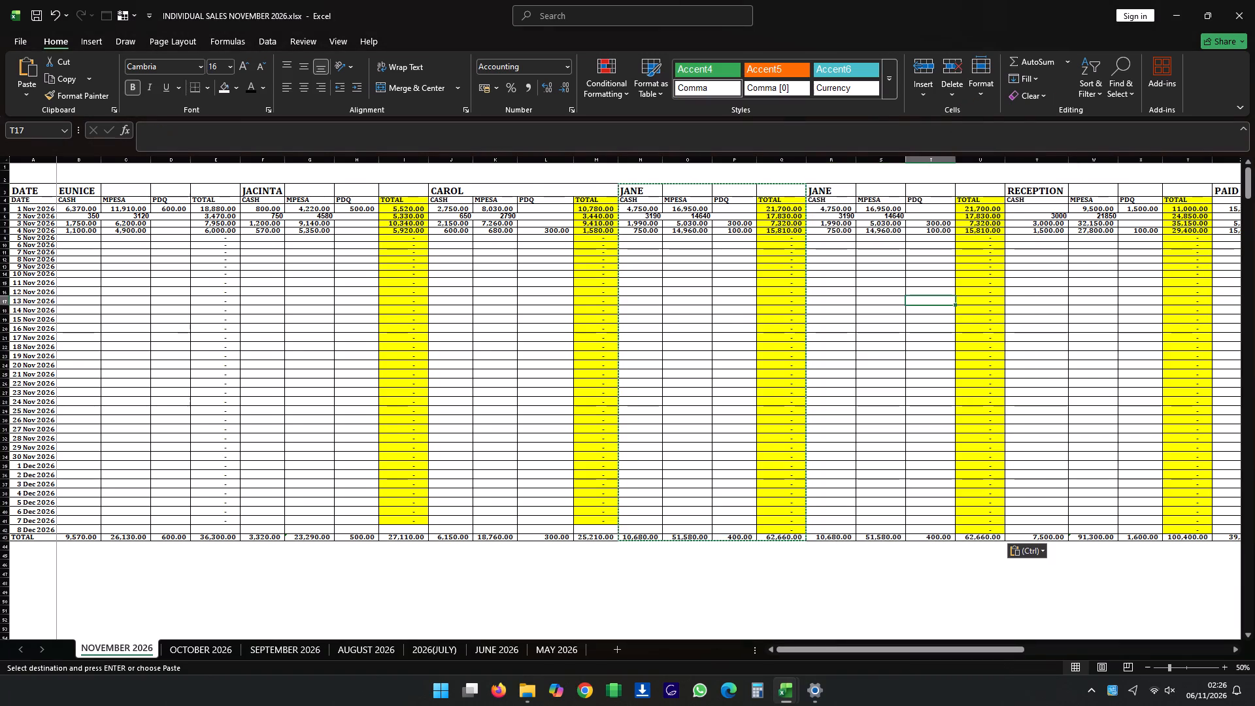
{"action": "left_click_drag", "start_coordinate": [643, 192], "coordinate": [784, 397]}
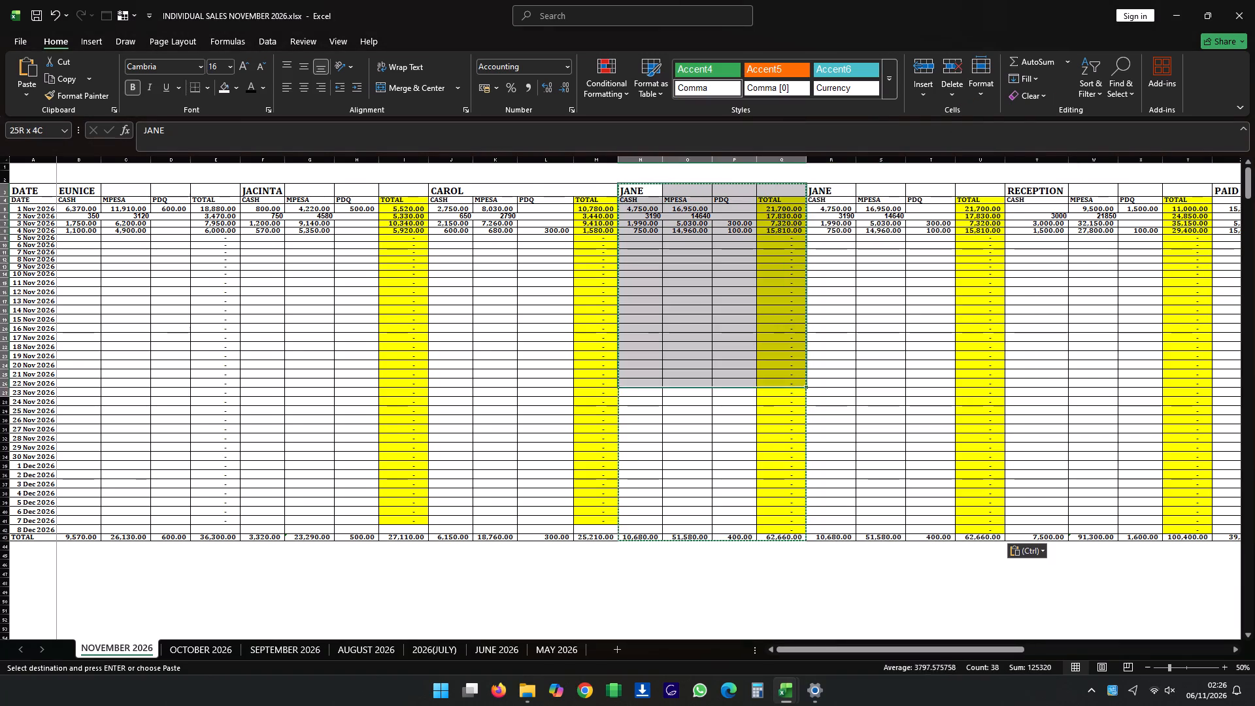
{"action": "left_click_drag", "start_coordinate": [784, 397], "coordinate": [783, 539]}
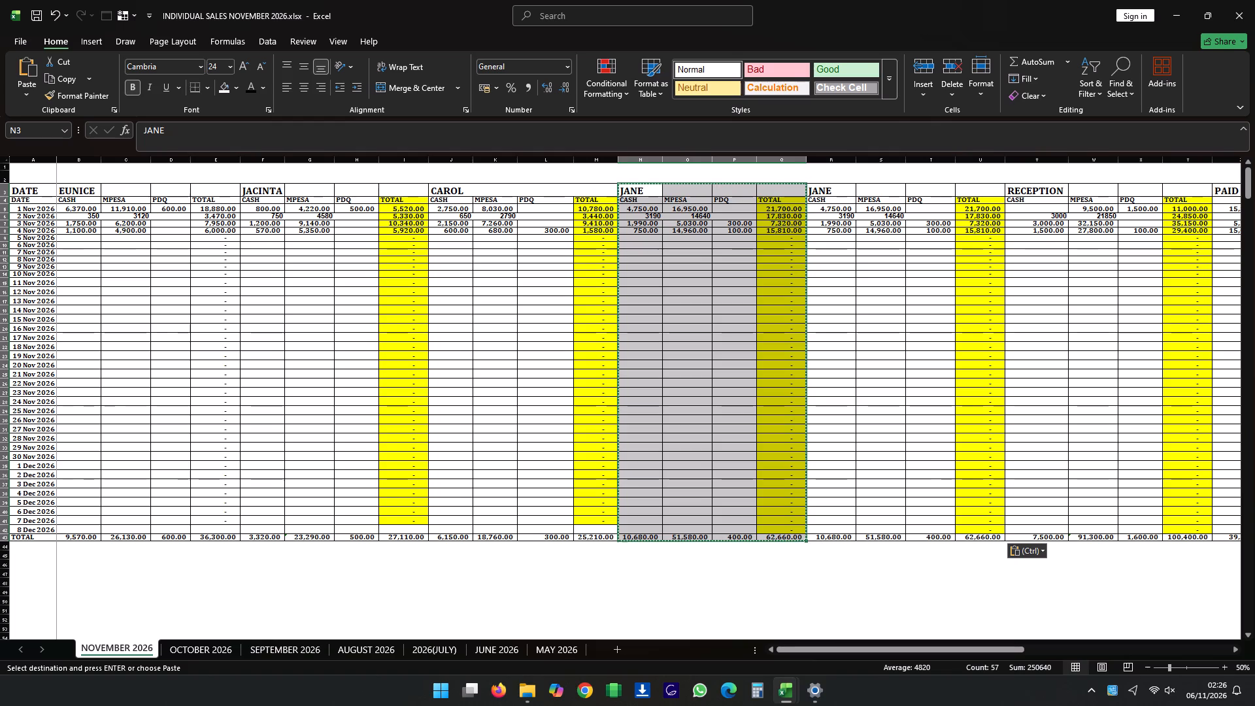
{"action": "key", "text": "Return"}
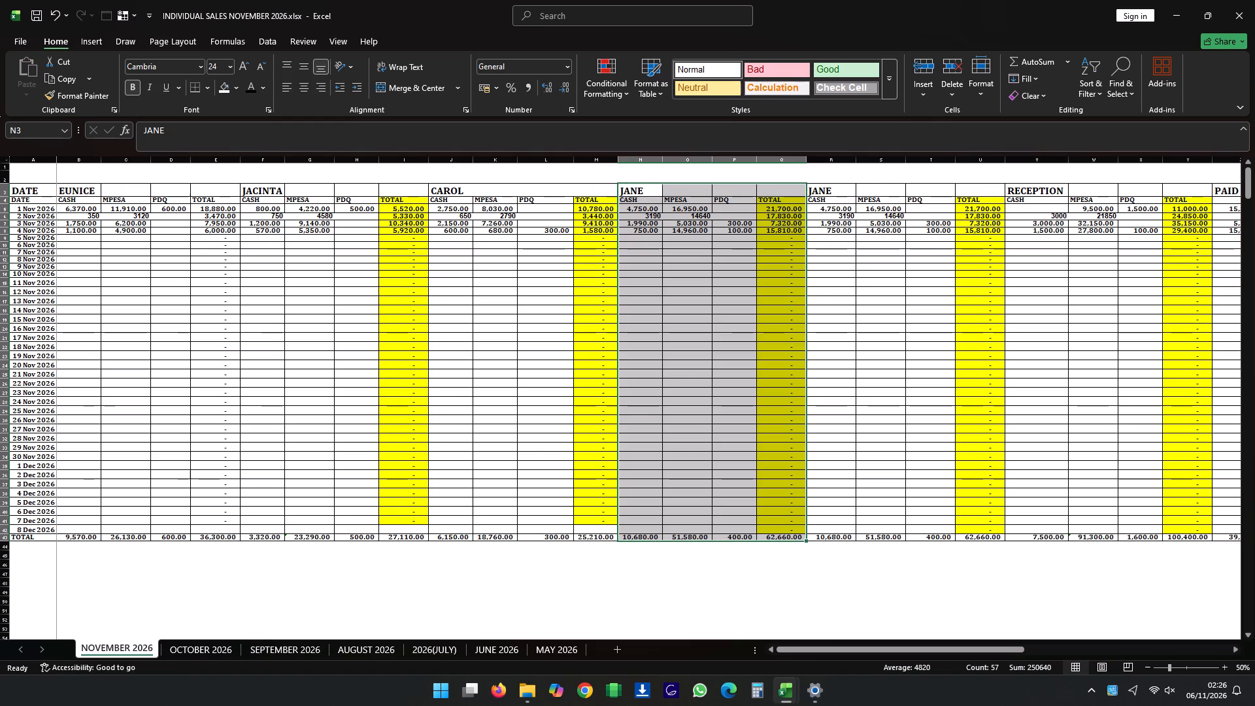
Rename the heading of the duplicated JANE block beside RECEPTION as MARY.
{"action": "left_click", "coordinate": [829, 189]}
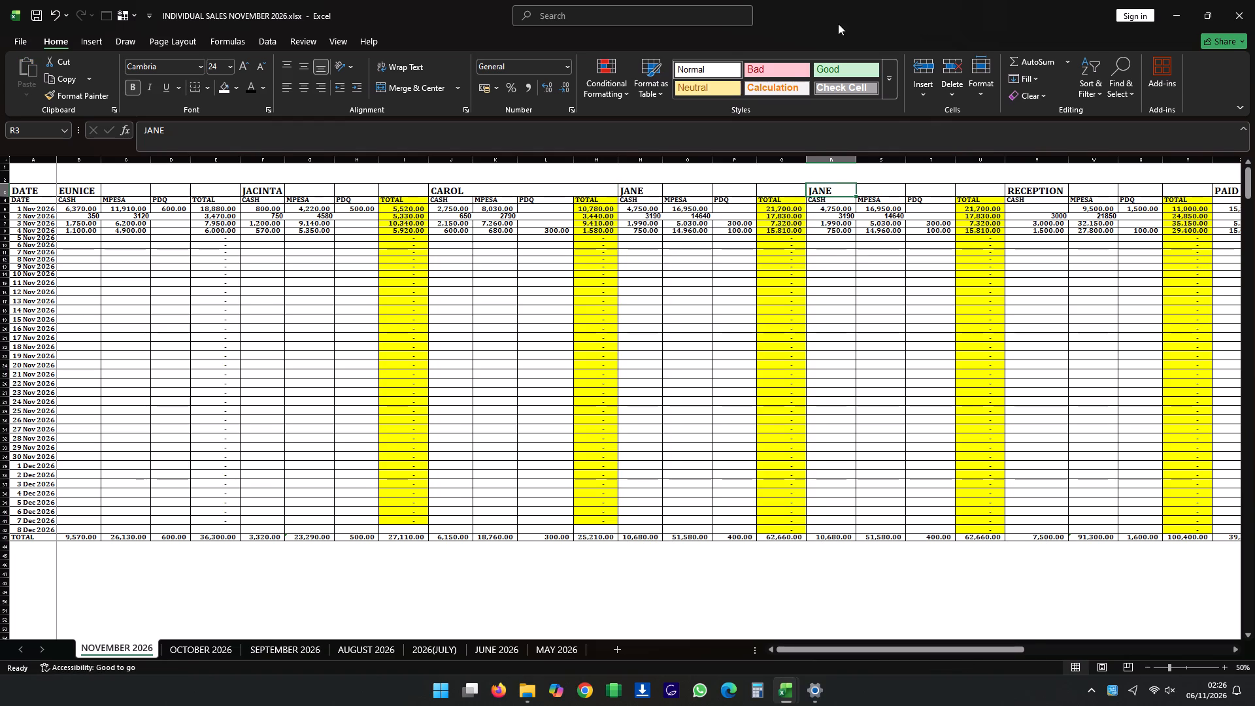
{"action": "key", "text": "m"}
{"action": "type", "text": "ARY"}
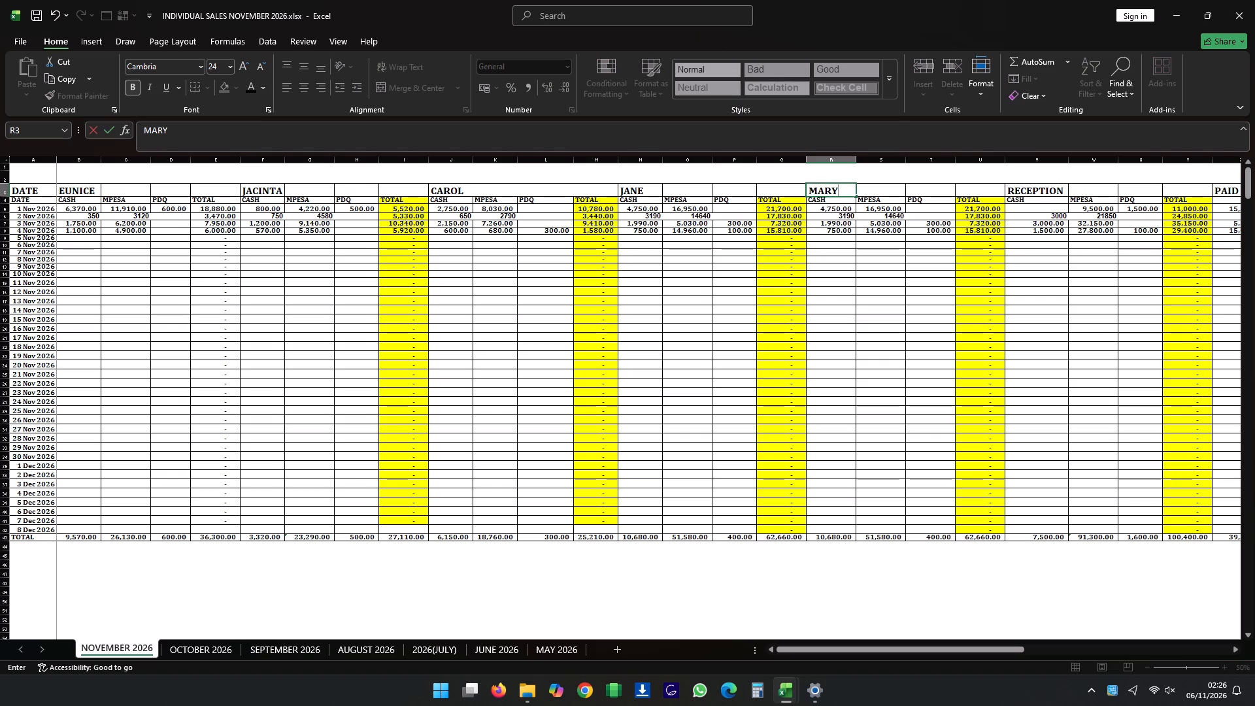
Clear MARY's CASH, MPESA and PDQ figures for 1 to 4 Nov 2026, keeping the TOTAL column.
{"action": "left_click_drag", "start_coordinate": [826, 208], "coordinate": [914, 227]}
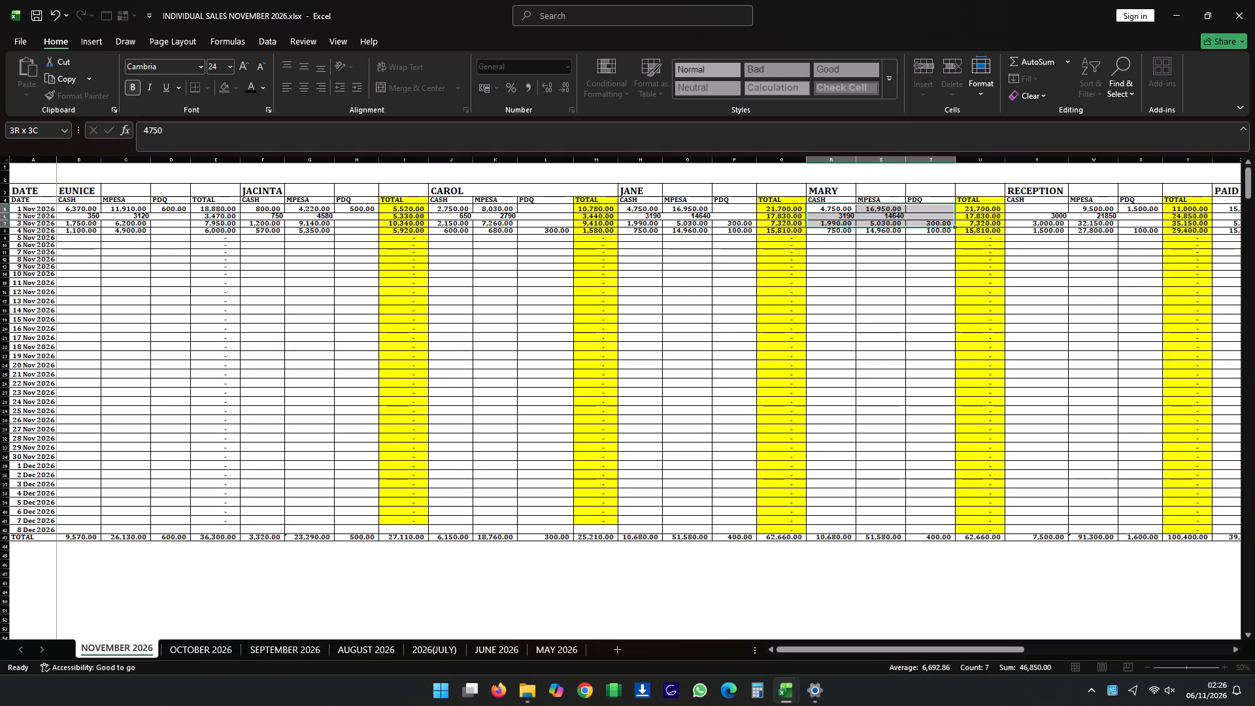
{"action": "left_click_drag", "start_coordinate": [914, 227], "coordinate": [918, 229]}
{"action": "key", "text": "Delete"}
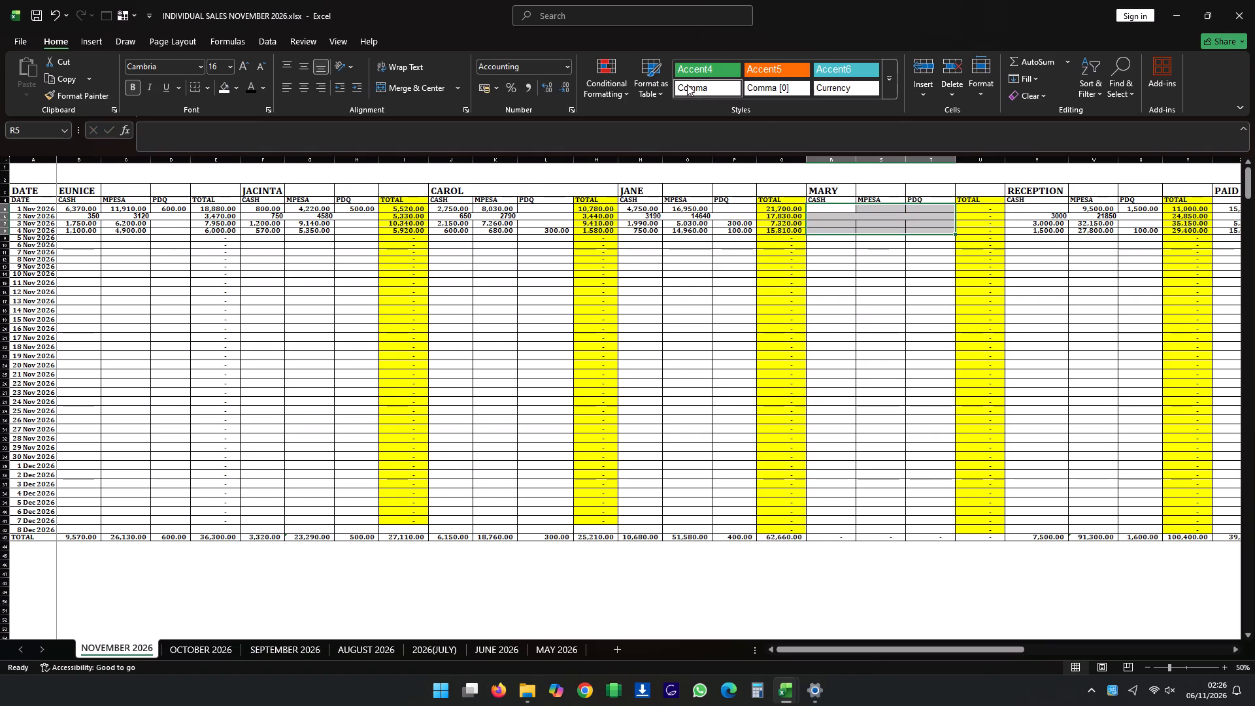
{"action": "left_click", "coordinate": [841, 231]}
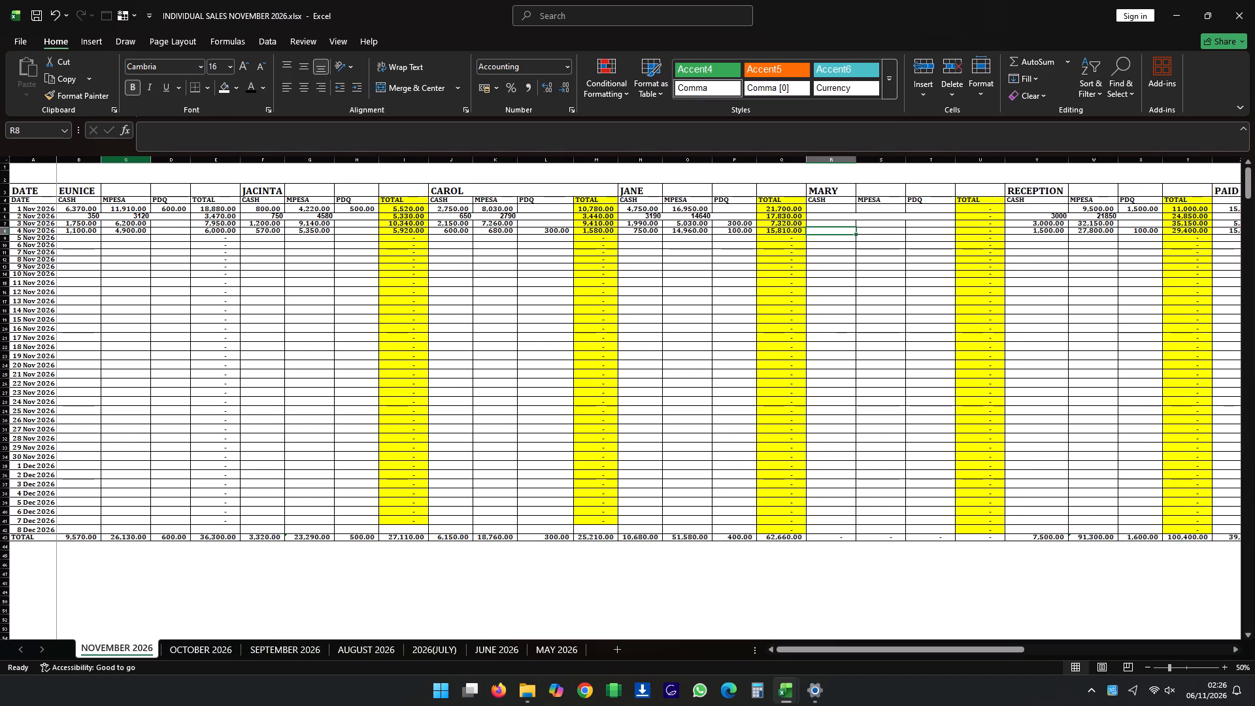
Enter EUNICE's 5 Nov 2026 sales: CASH 2400, MPESA 16700 and PDQ 750.
{"action": "left_click", "coordinate": [0, 241]}
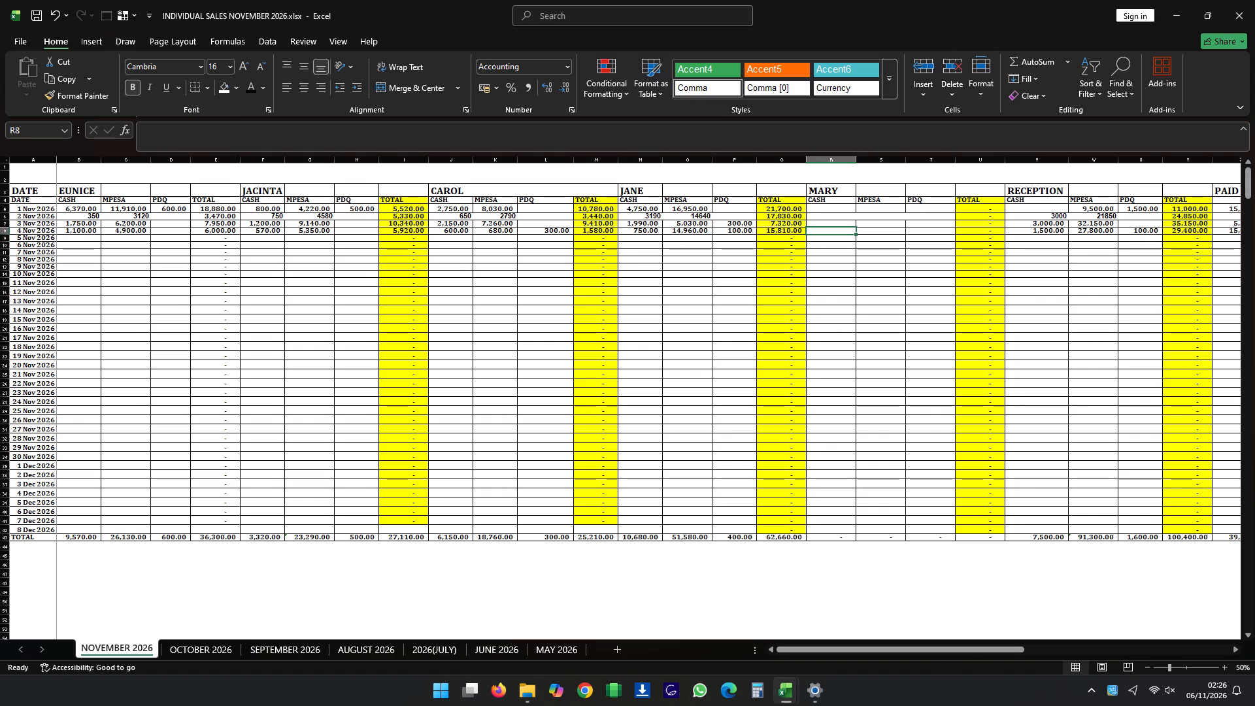
{"action": "left_click", "coordinate": [0, 239]}
{"action": "left_click", "coordinate": [87, 238]}
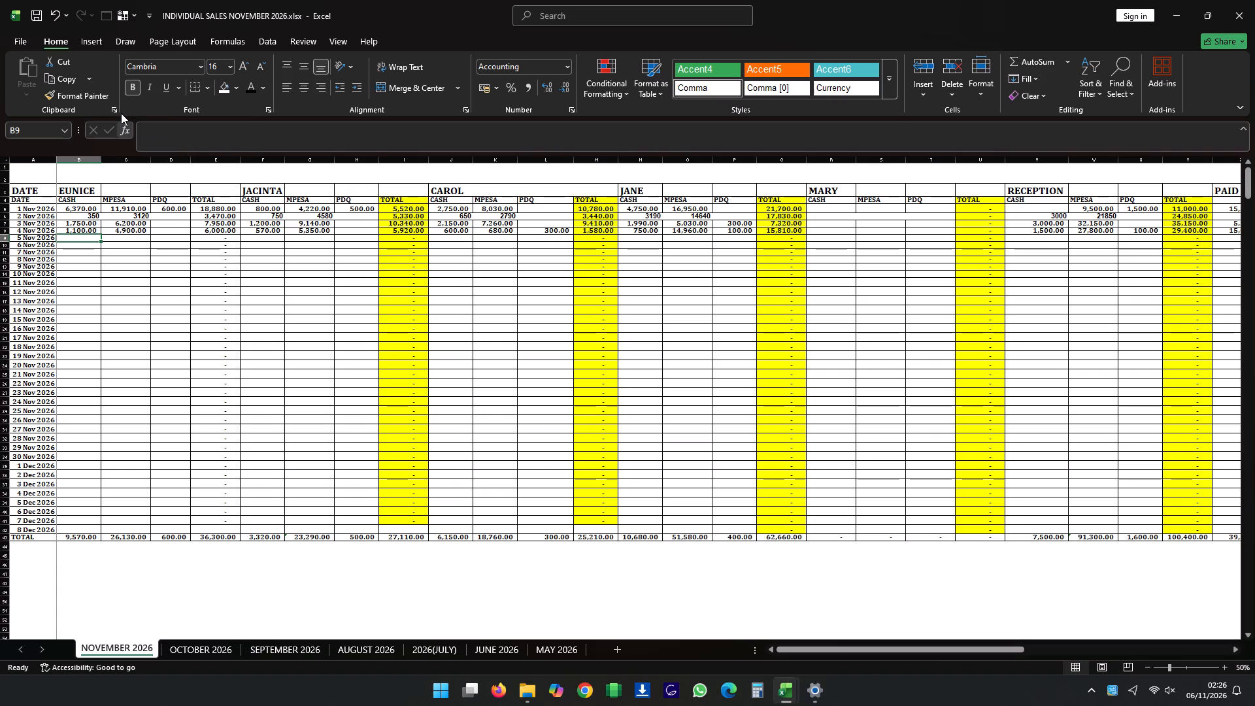
{"action": "type", "text": "2400"}
{"action": "key", "text": "Right"}
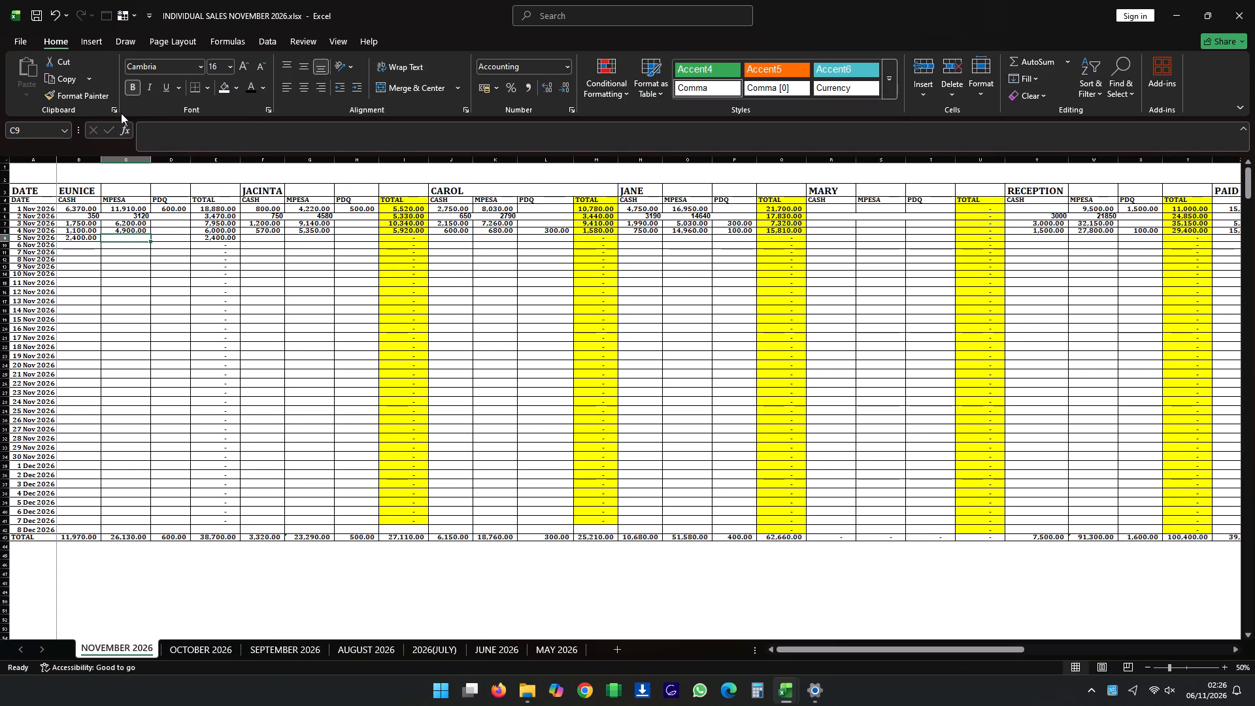
{"action": "key", "text": "1"}
{"action": "type", "text": "6700"}
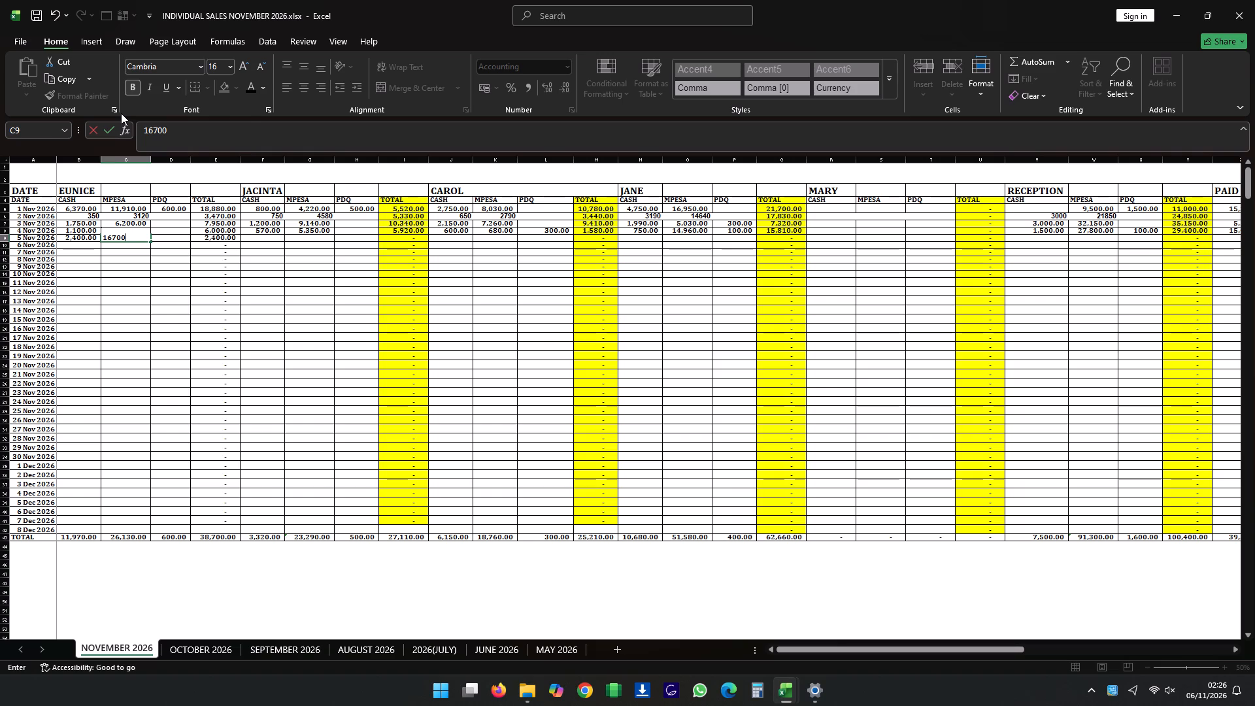
{"action": "key", "text": "Right"}
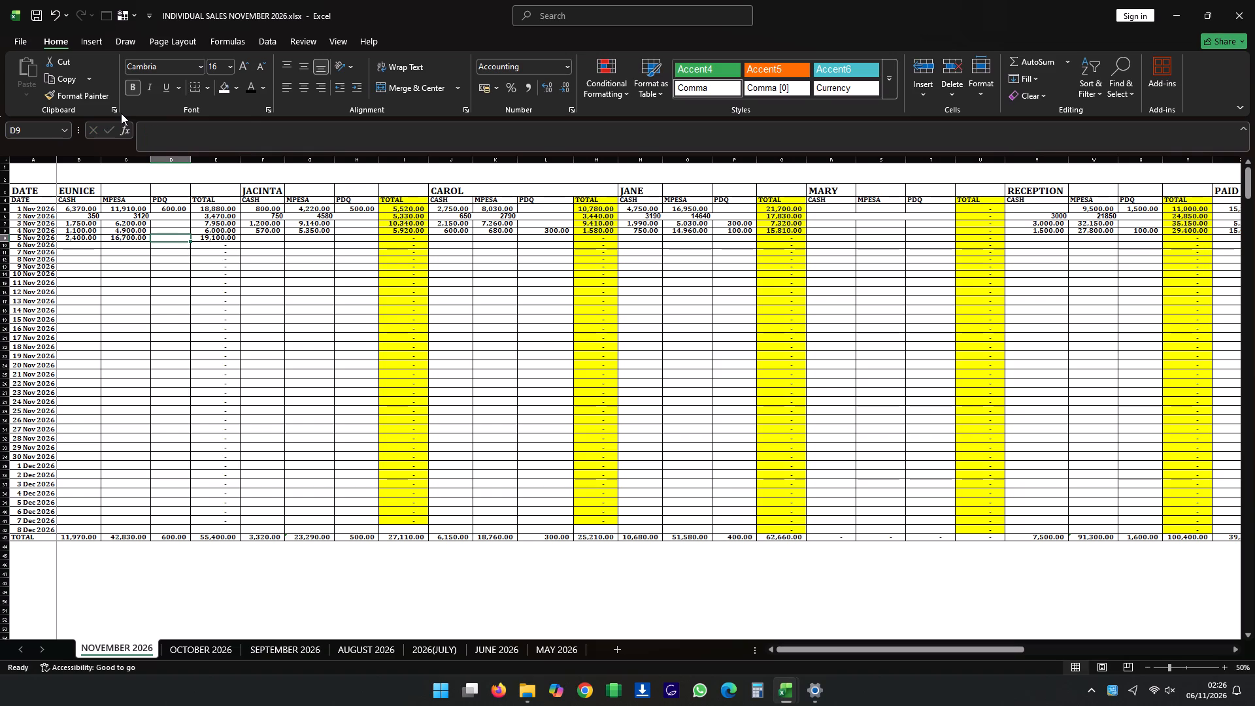
{"action": "type", "text": "750"}
{"action": "key", "text": "Right"}
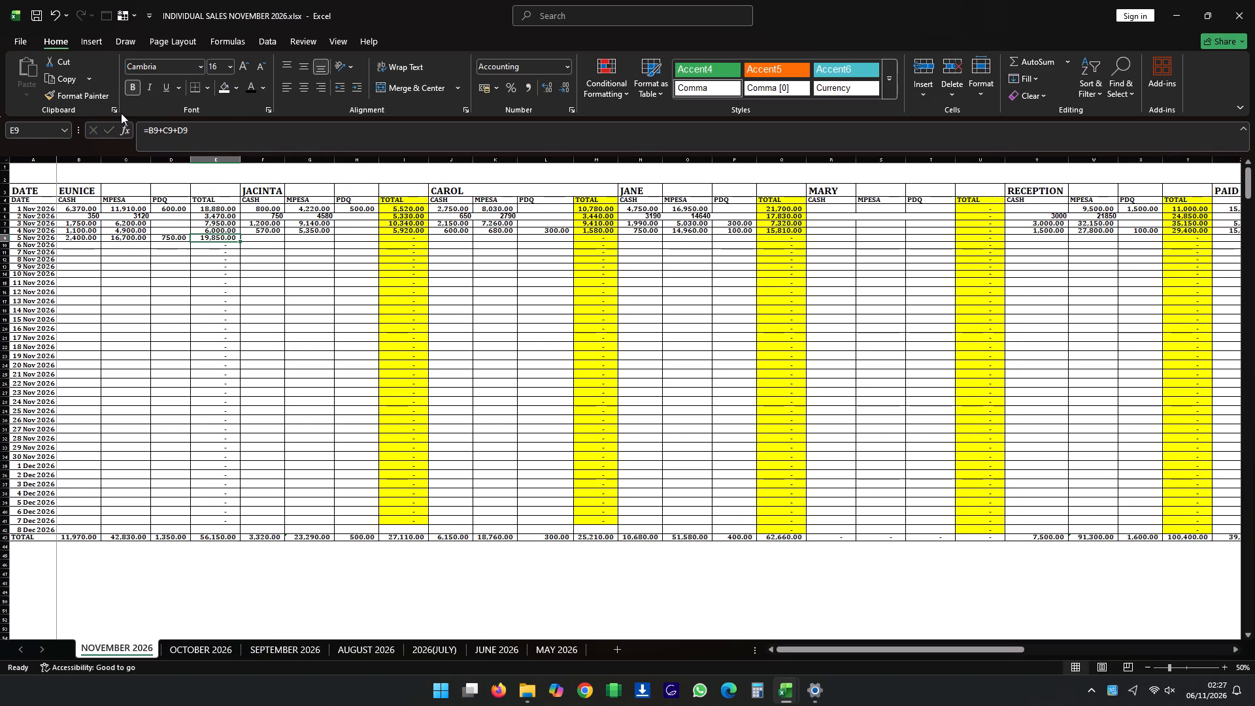
Enter JACINTA's 5 Nov 2026 sales: CASH 7350 and MPESA 13390.
{"action": "key", "text": "Right"}
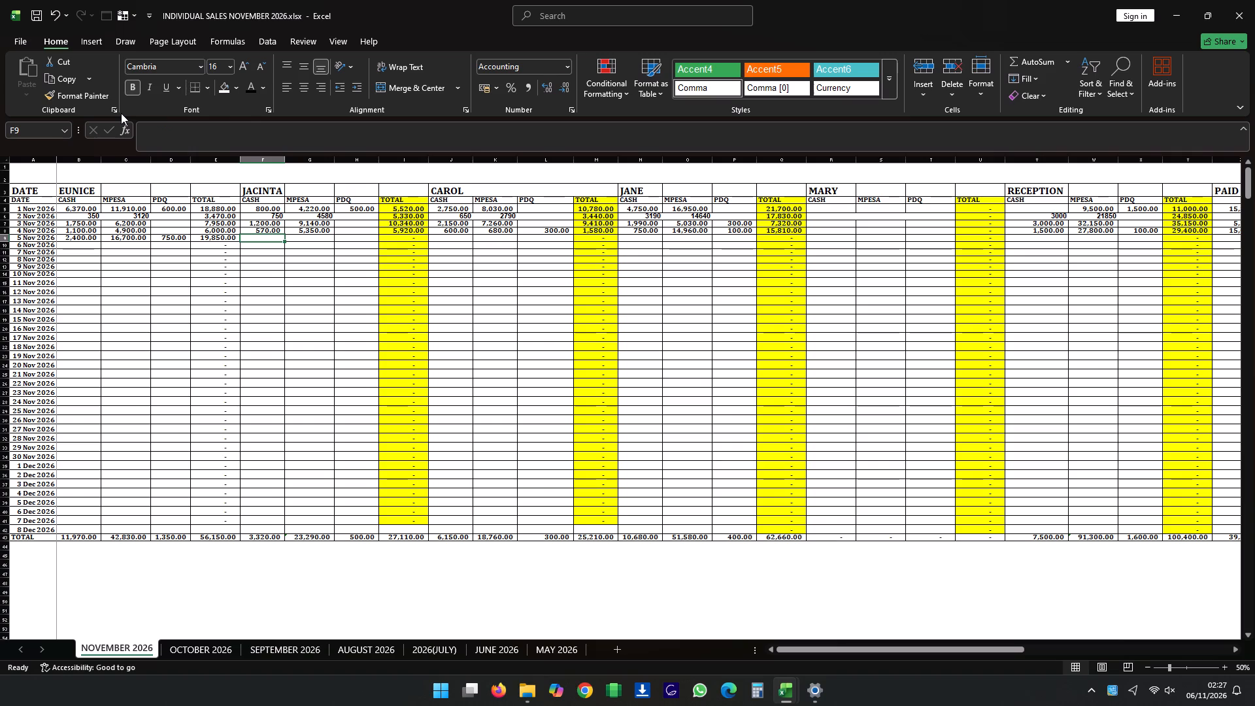
{"action": "type", "text": "735"}
{"action": "key", "text": "0"}
{"action": "key", "text": "Right"}
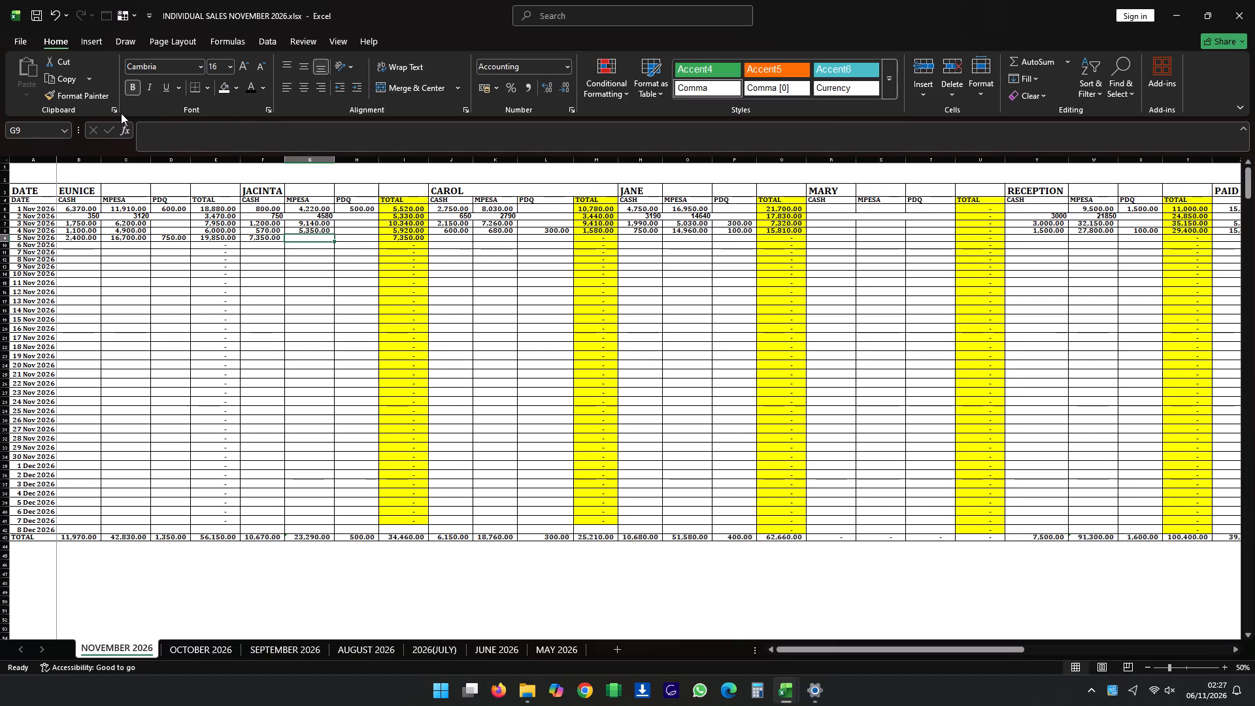
{"action": "type", "text": "13390"}
{"action": "key", "text": "Right"}
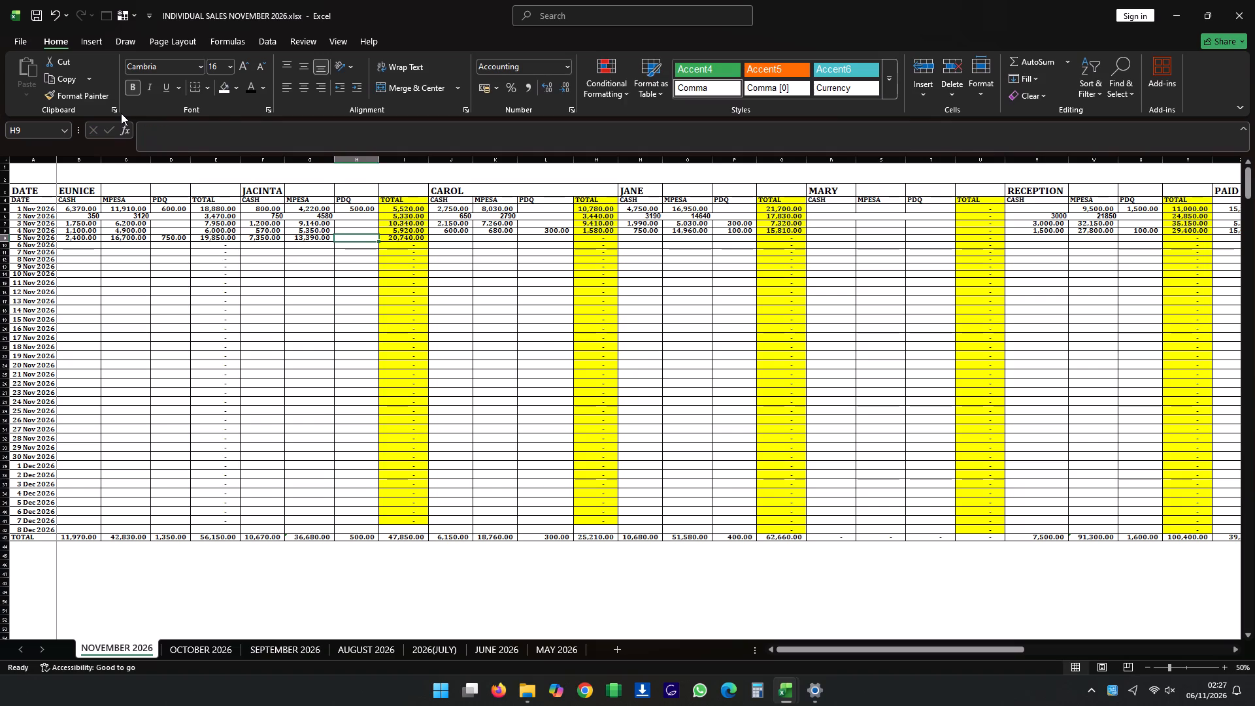
Enter CAROL's 5 Nov 2026 sales: CASH 3070 and MPESA 8760, leaving JACINTA's PDQ blank.
{"action": "key", "text": "Right"}
{"action": "key", "text": "Right"}
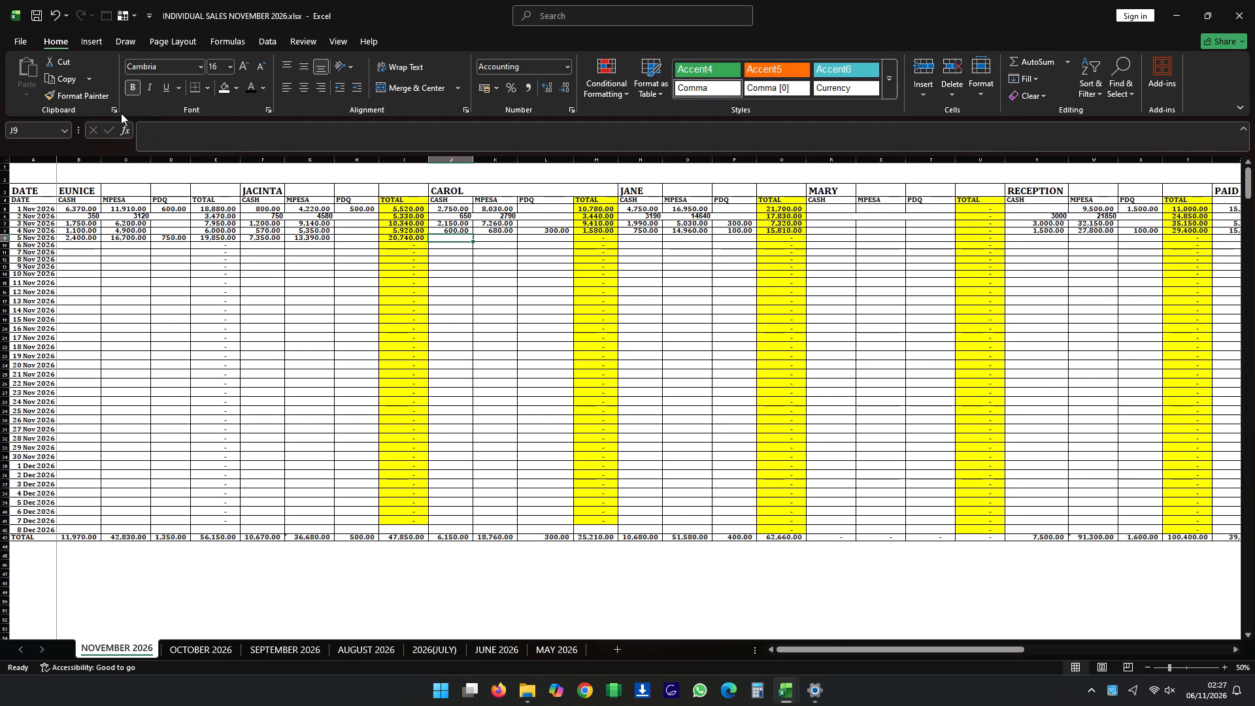
{"action": "type", "text": "3070"}
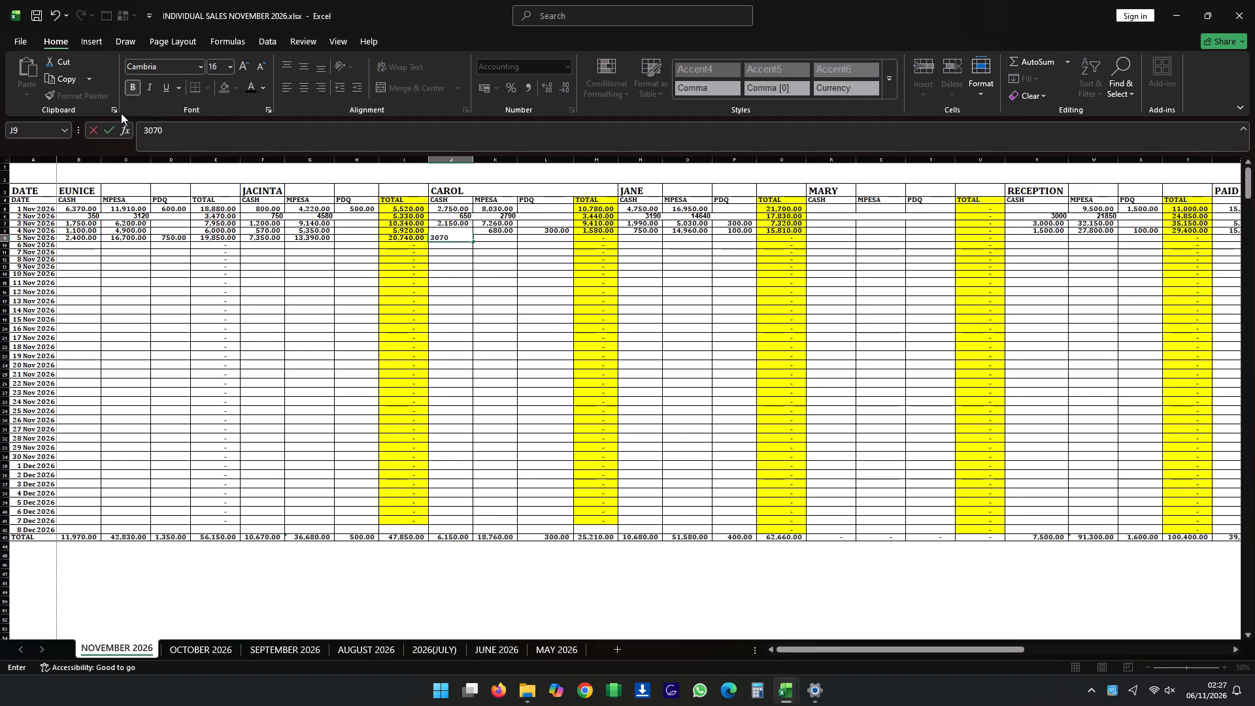
{"action": "key", "text": "Right"}
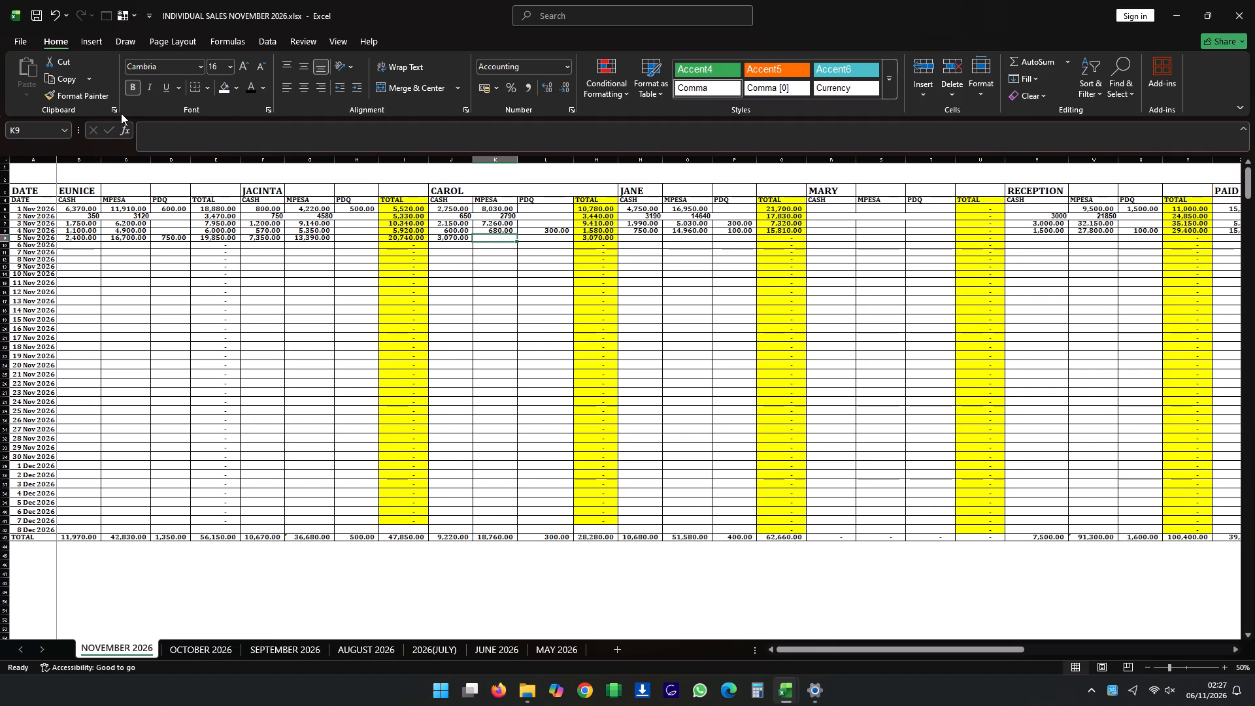
{"action": "type", "text": "8760"}
{"action": "key", "text": "Right"}
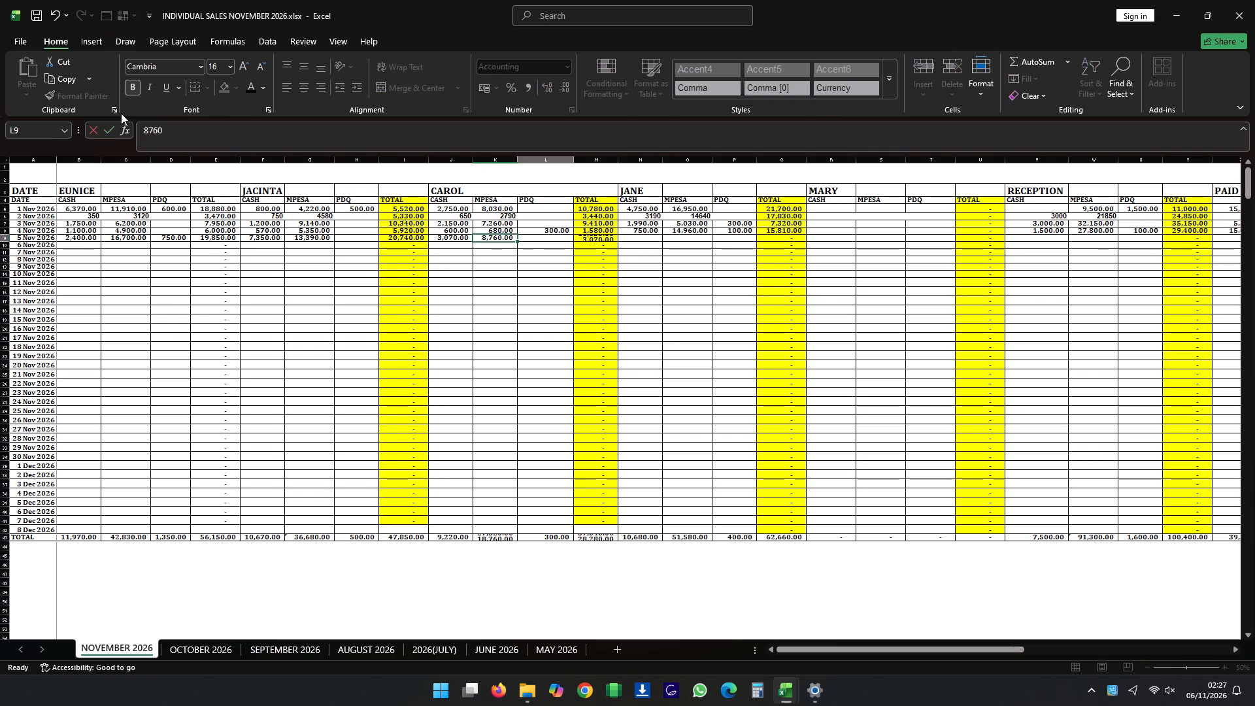
Enter JANE's 5 Nov 2026 sales: CASH 850 and MPESA 32300, leaving CAROL's PDQ blank.
{"action": "key", "text": "Right"}
{"action": "key", "text": "Right"}
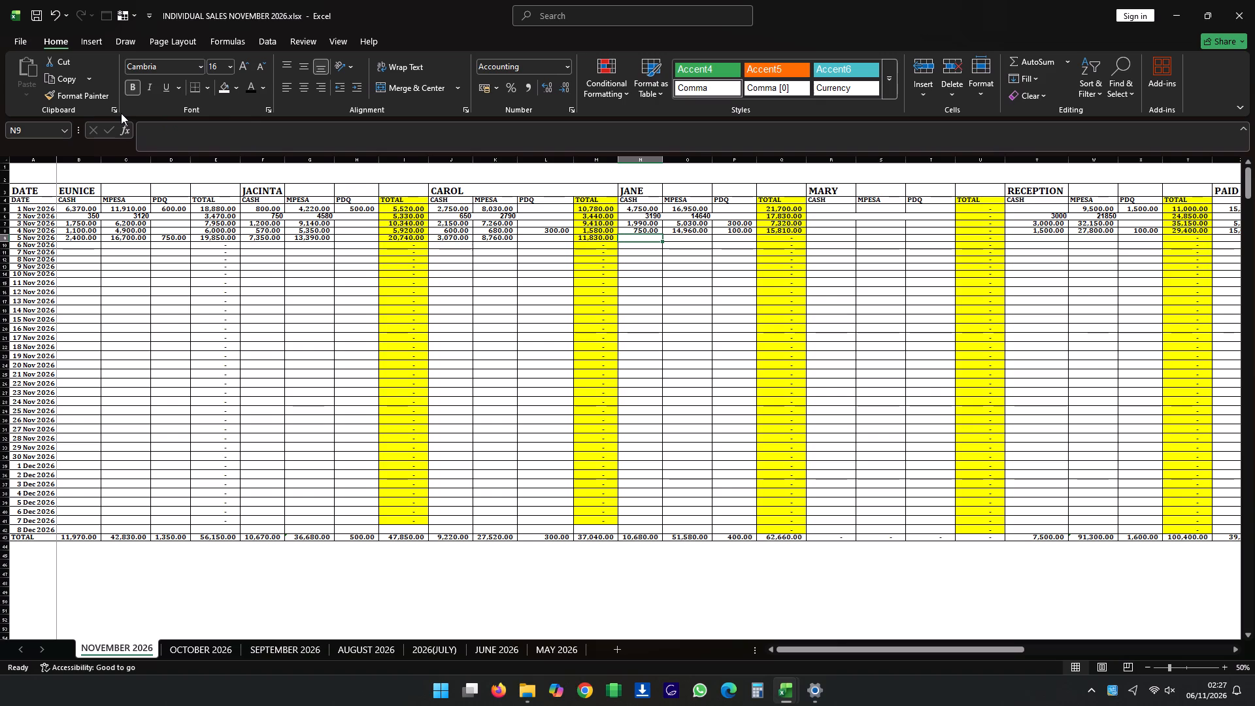
{"action": "type", "text": "850"}
{"action": "key", "text": "Right"}
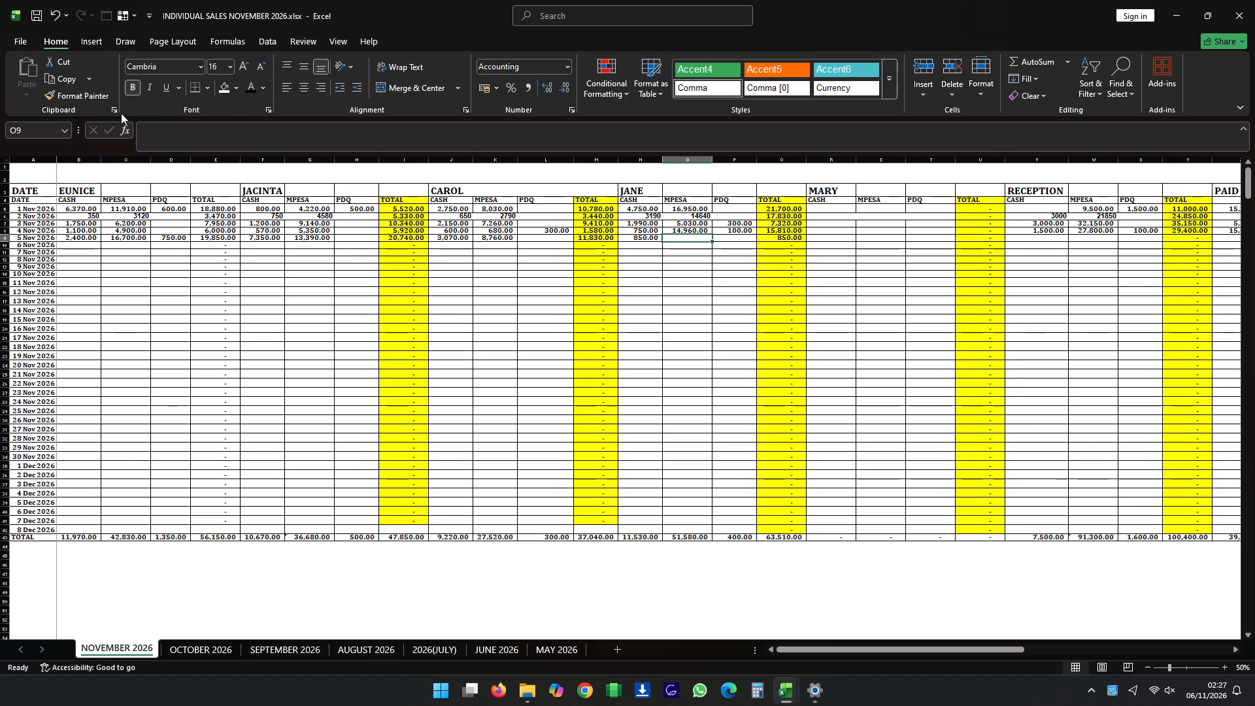
{"action": "type", "text": "32300"}
{"action": "key", "text": "Right"}
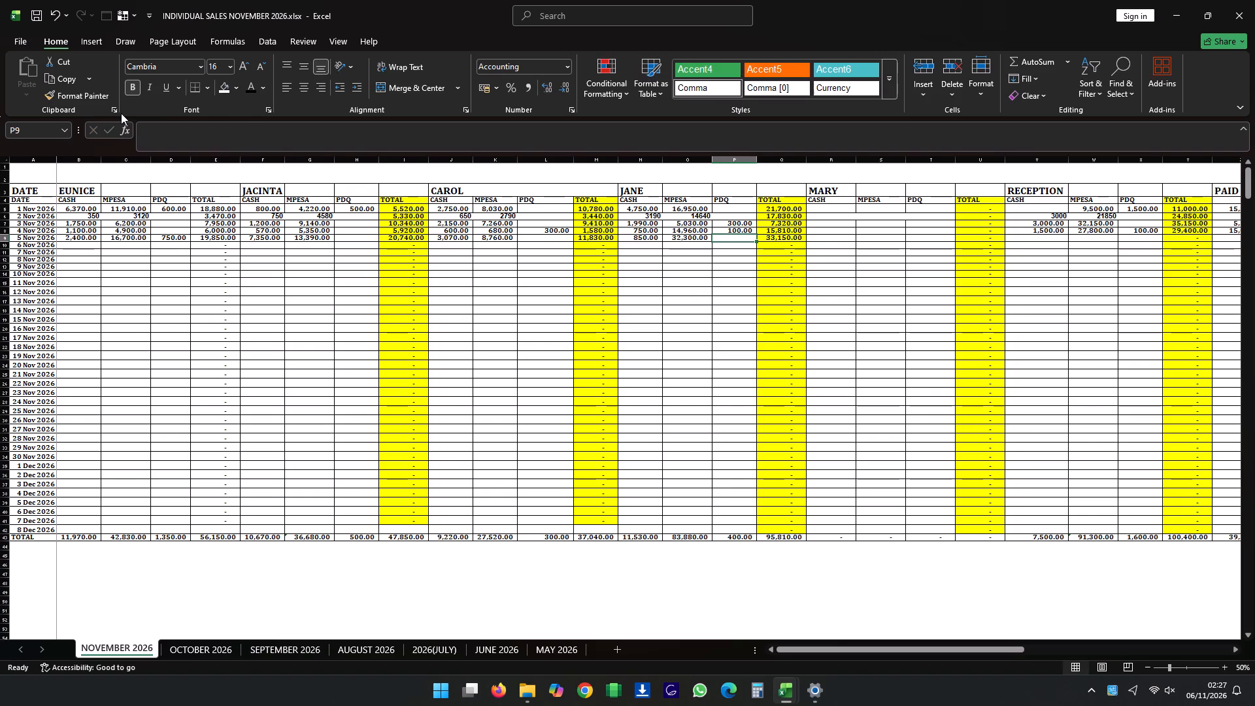
Enter 11620 as MARY's MPESA sales for 5 Nov 2026, leaving her CASH blank.
{"action": "key", "text": "Right"}
{"action": "key", "text": "Right"}
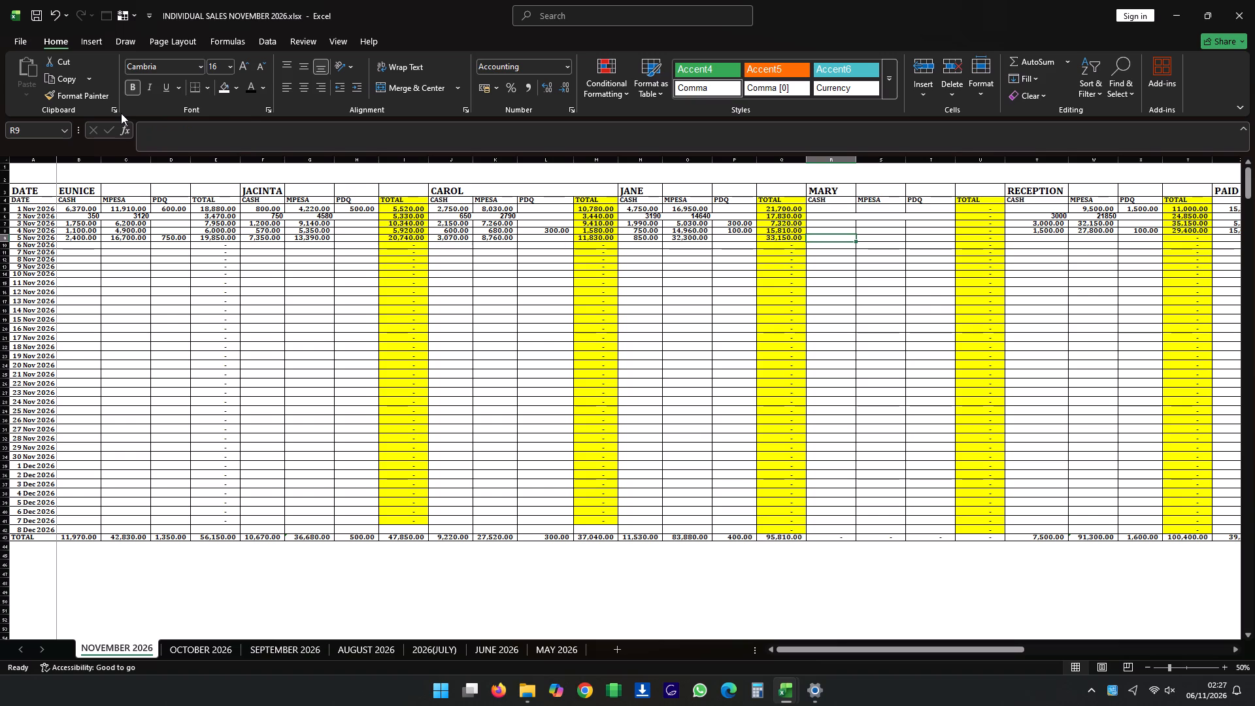
{"action": "key", "text": "Right"}
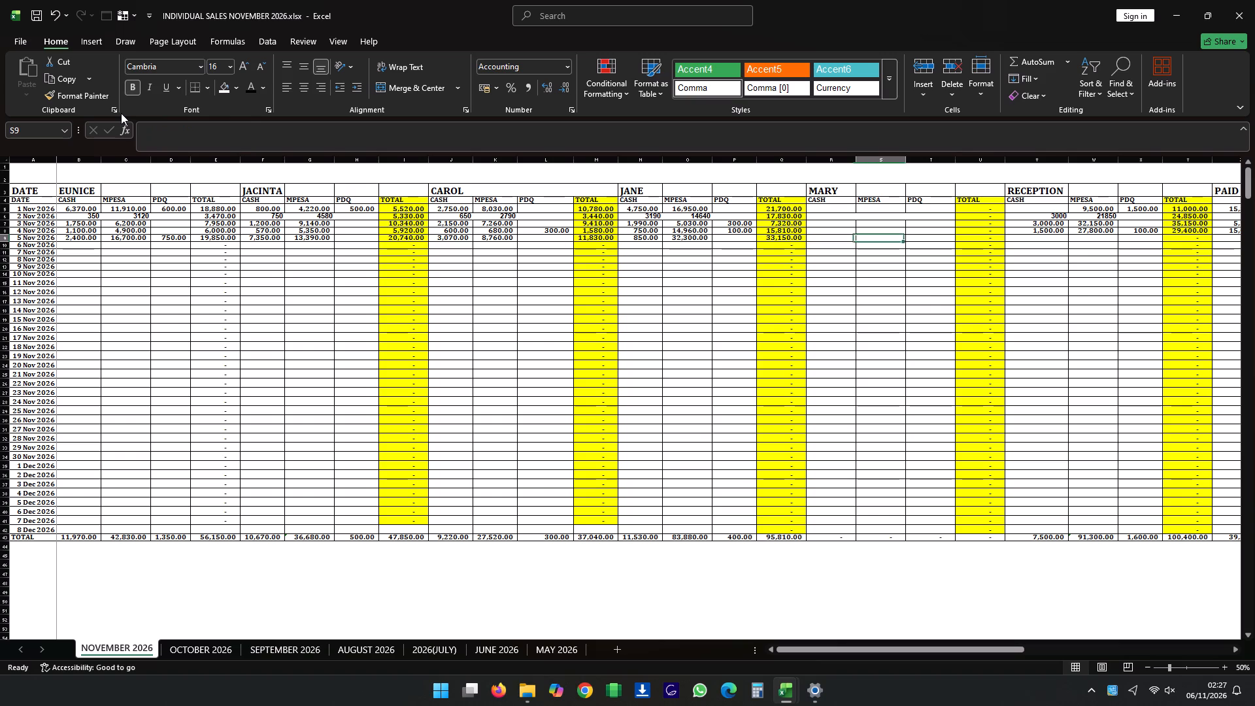
{"action": "type", "text": "11620"}
{"action": "key", "text": "Right"}
Enter RECEPTION's 5 Nov 2026 sales: CASH 3000 and MPESA 21150.
{"action": "key", "text": "Right"}
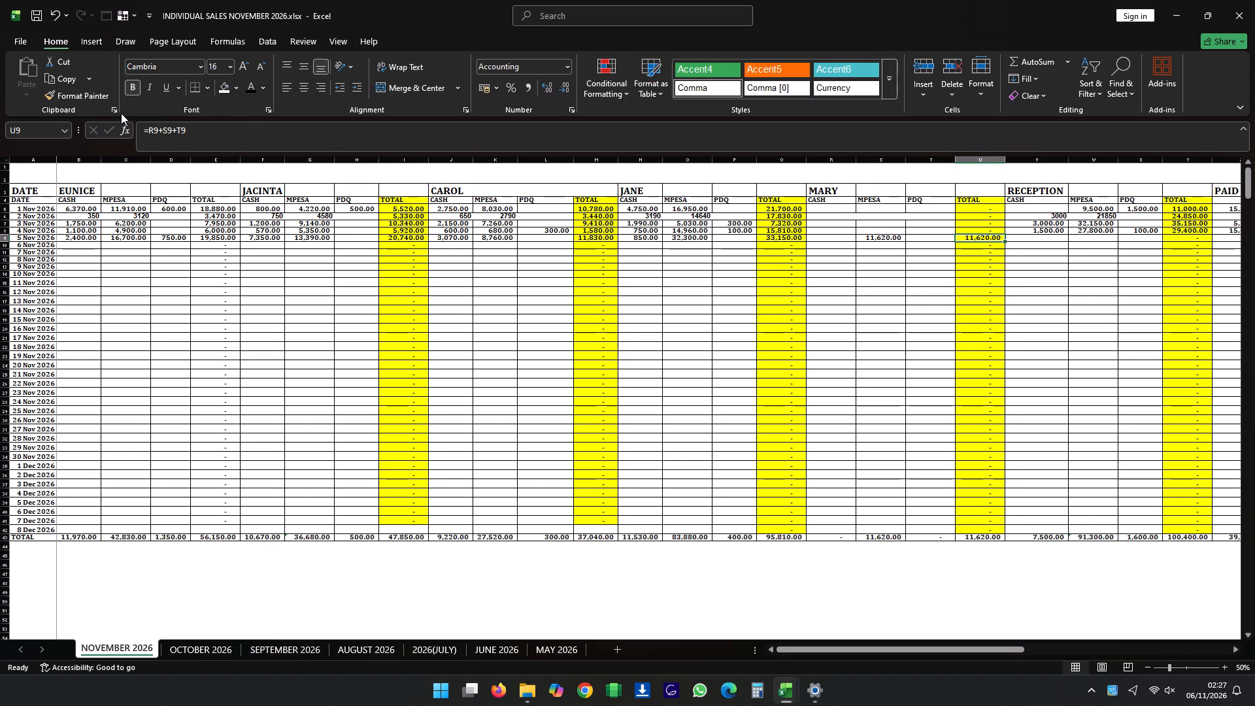
{"action": "key", "text": "Right"}
{"action": "type", "text": "3000"}
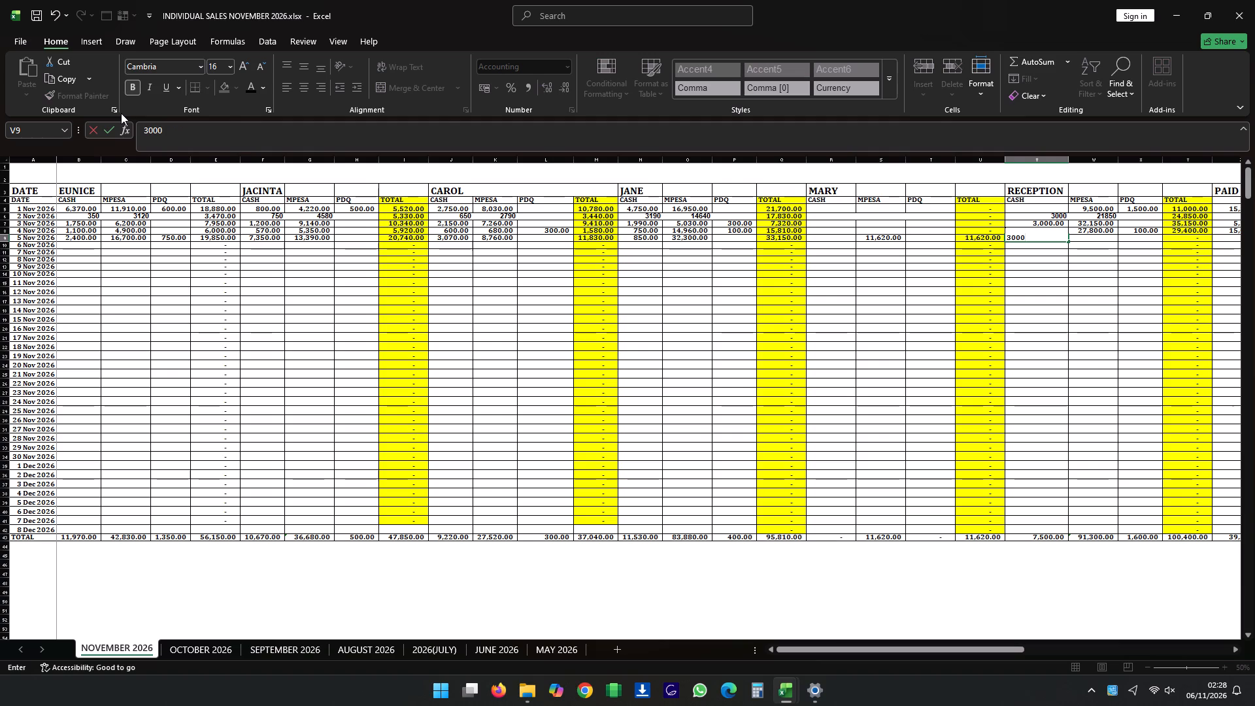
{"action": "key", "text": "Right"}
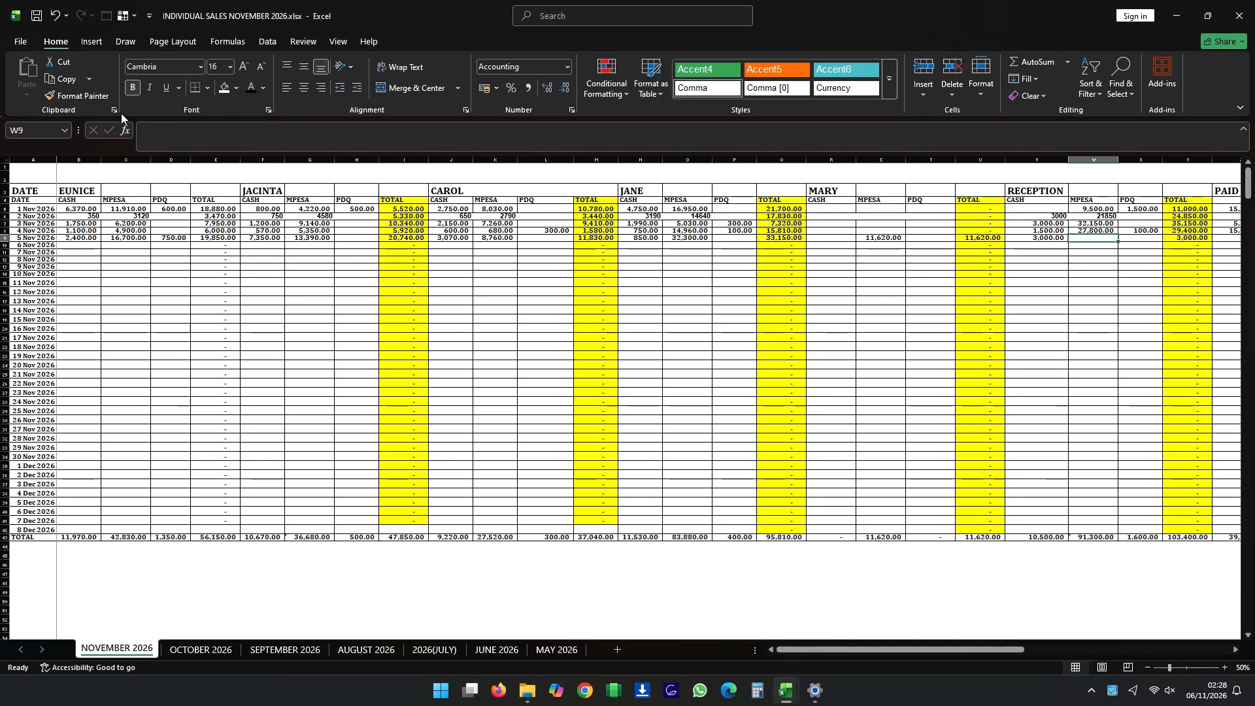
{"action": "type", "text": "21150"}
{"action": "key", "text": "Right"}
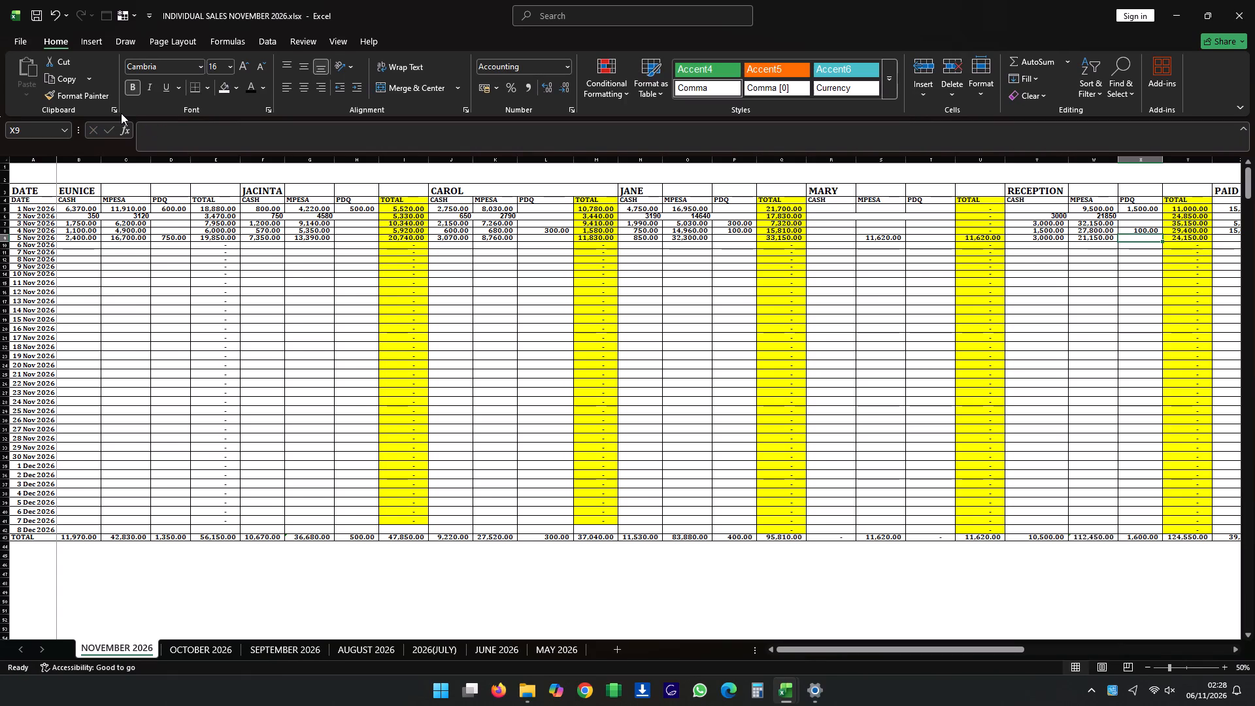
Enter 600 as the PAID BILL amount for 5 Nov 2026.
{"action": "key", "text": "Right"}
{"action": "key", "text": "Right"}
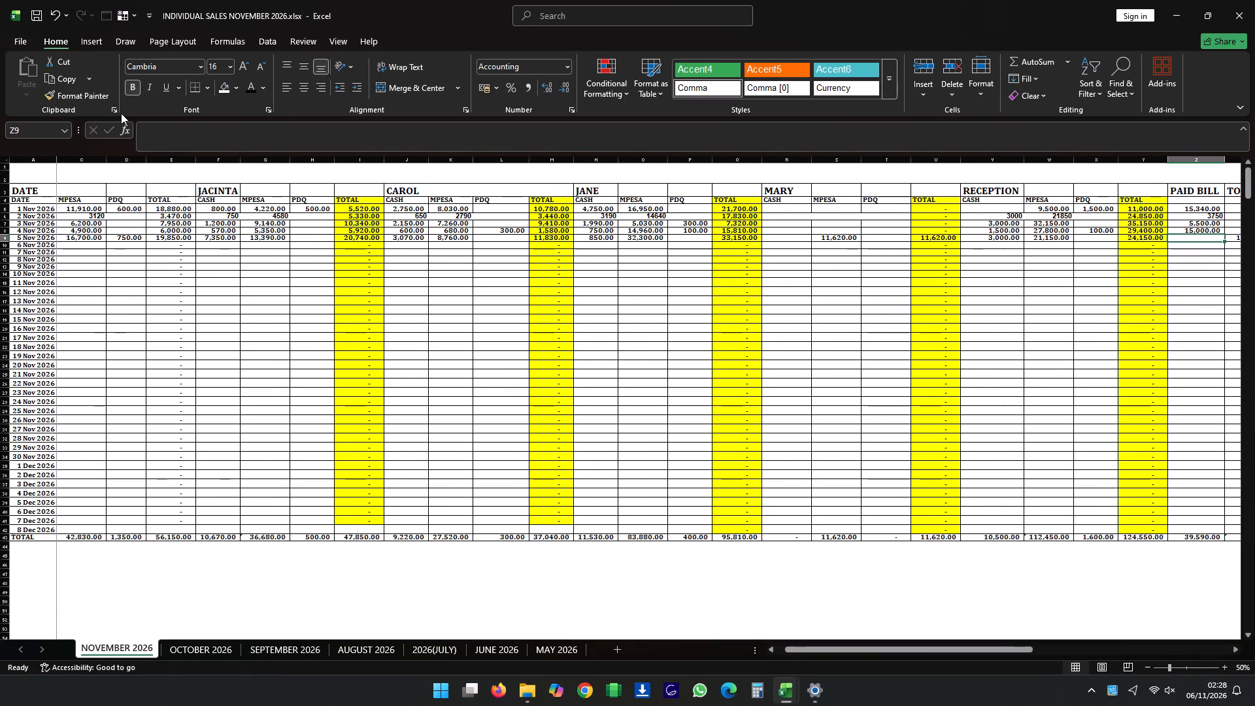
{"action": "type", "text": "600"}
{"action": "key", "text": "Right"}
Check the 5 Nov 2026 RECEPTION figures, PAID BILL amount and the formulas in the overall TOTAL columns.
{"action": "key", "text": "Right"}
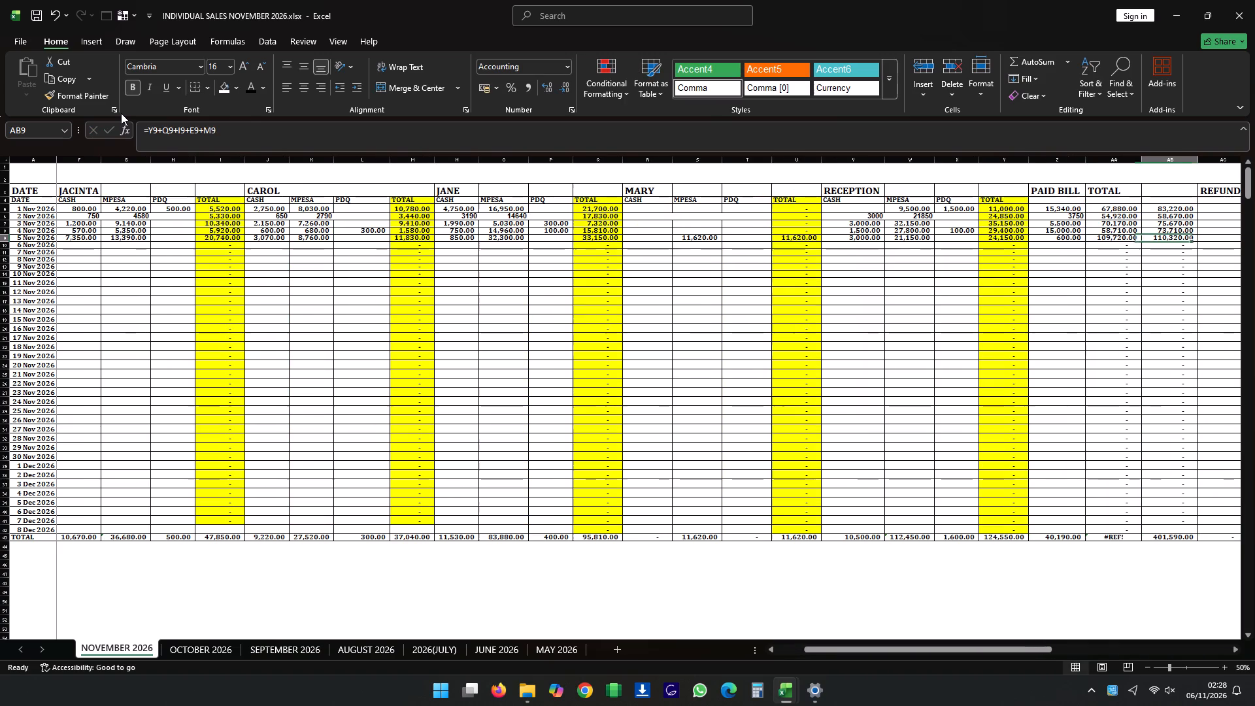
{"action": "key", "text": "Left"}
{"action": "key", "text": "Left"}
{"action": "key", "text": "Left"}
{"action": "key", "text": "Left"}
{"action": "key", "text": "Left"}
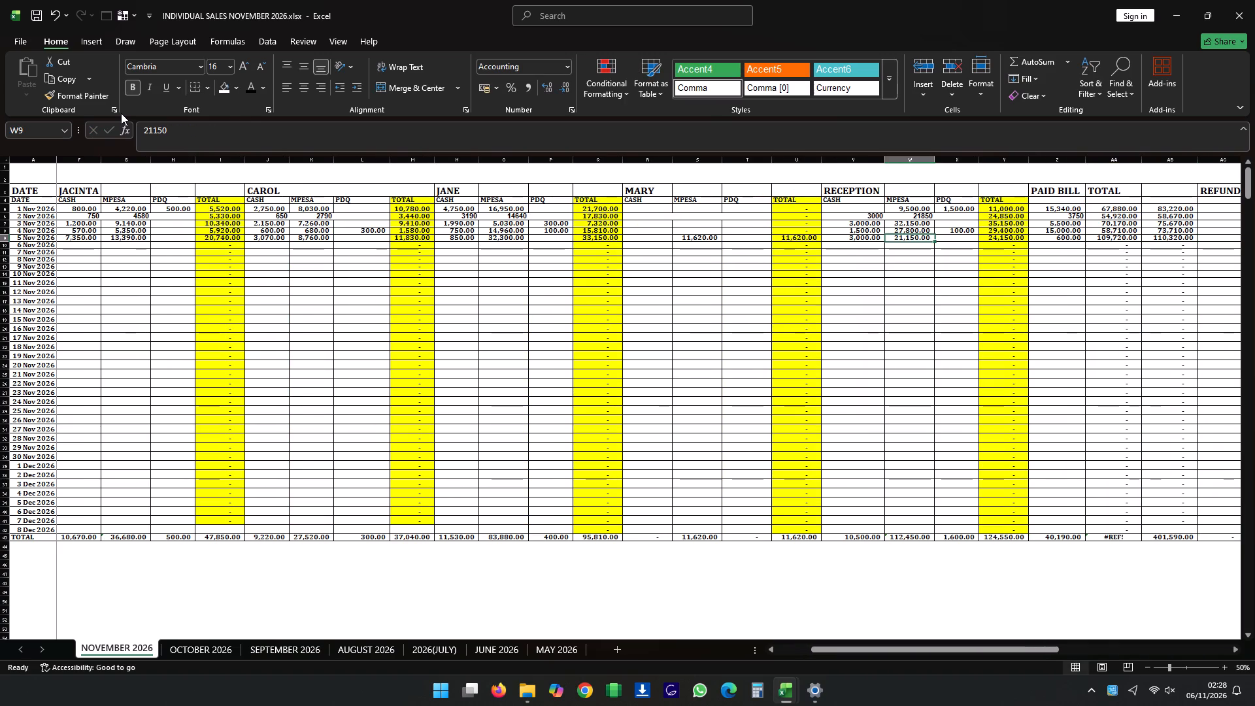
{"action": "key", "text": "Right"}
{"action": "key", "text": "Right"}
{"action": "key", "text": "Right"}
{"action": "key", "text": "Right"}
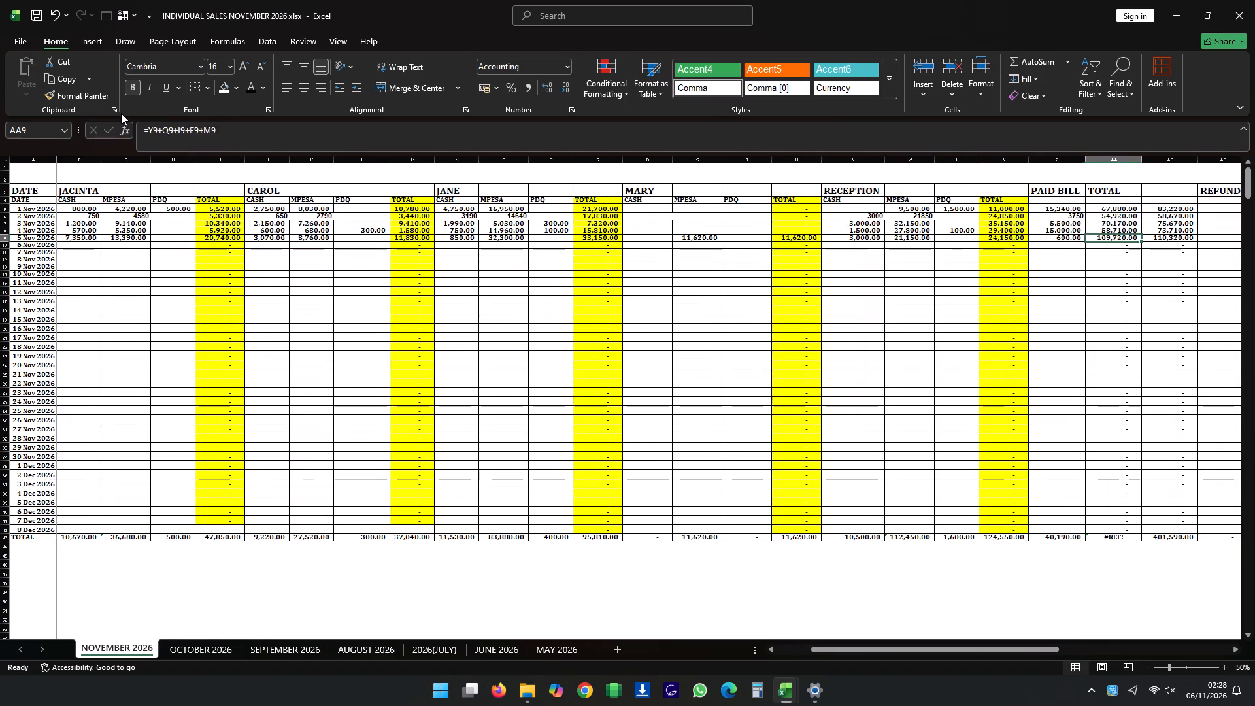
For 5 Nov 2026, enter EXPENSE 3695, PDQ 750, TILL/PAY 79770 and UNPAID 24000, consulting the bar sales workbook's NOVEMBER(5) sheet.
{"action": "key", "text": "Right"}
{"action": "key", "text": "Right"}
{"action": "key", "text": "Right"}
{"action": "key", "text": "Right"}
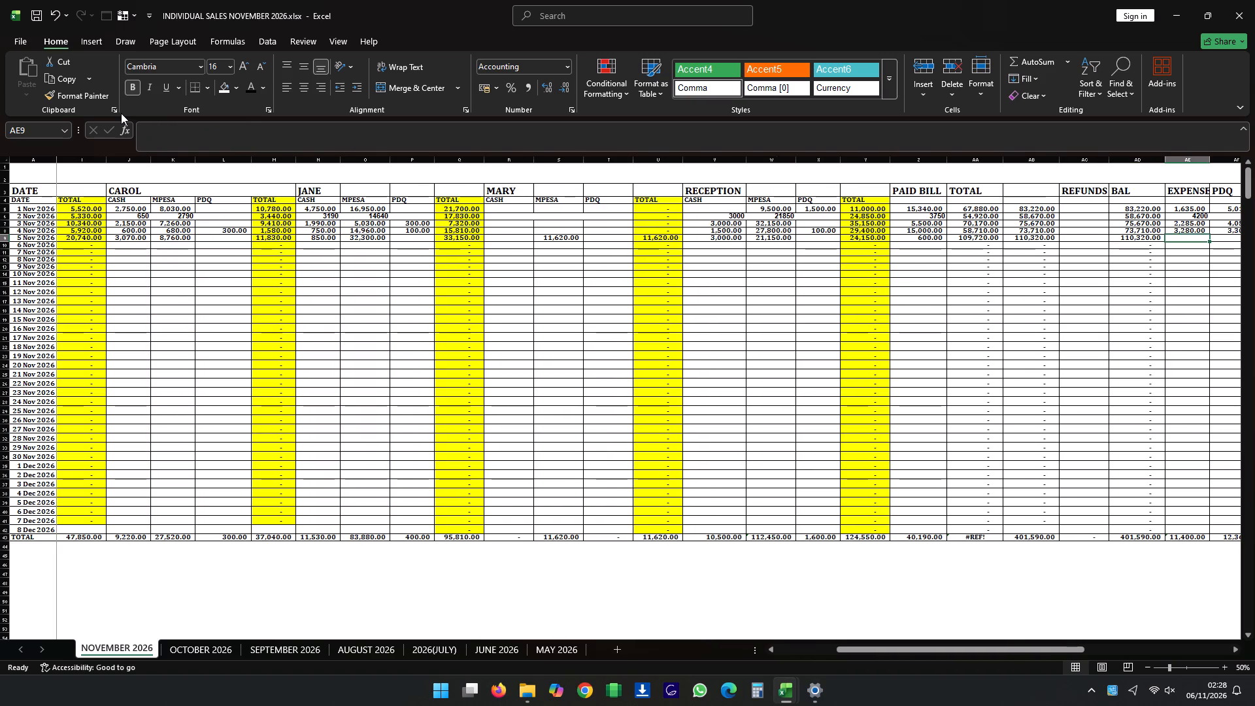
{"action": "type", "text": "3695"}
{"action": "key", "text": "Right"}
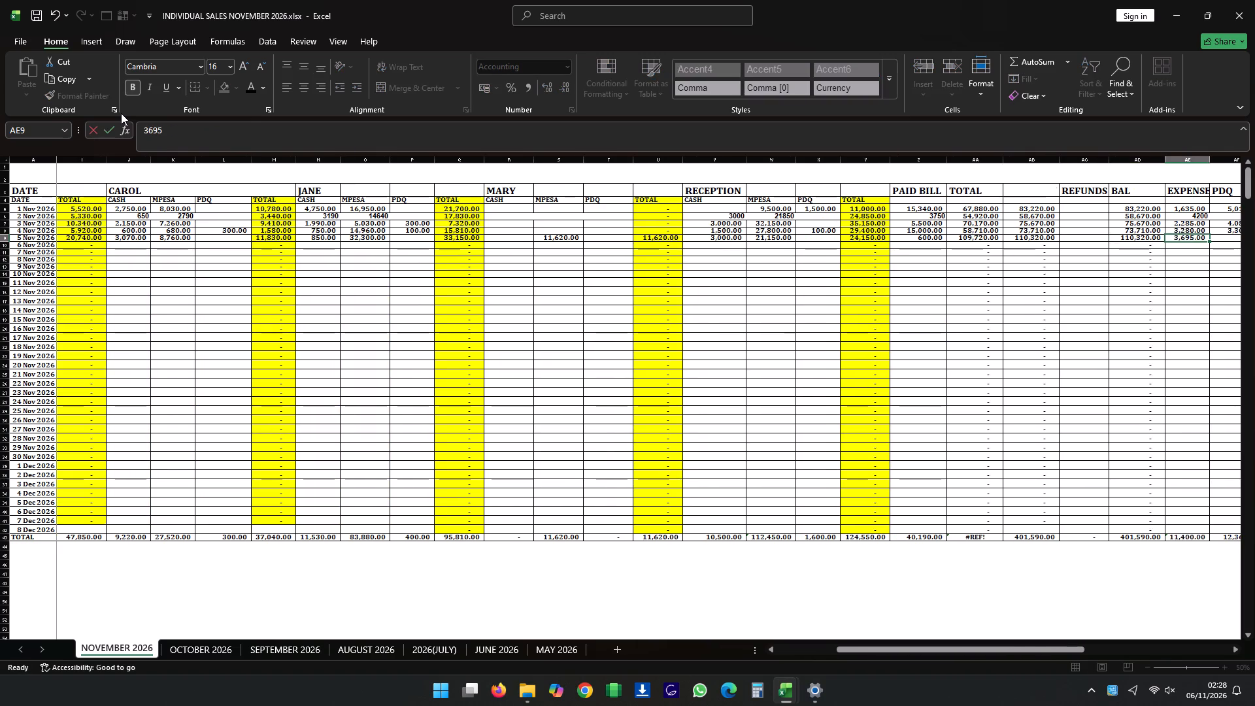
{"action": "key", "text": "7"}
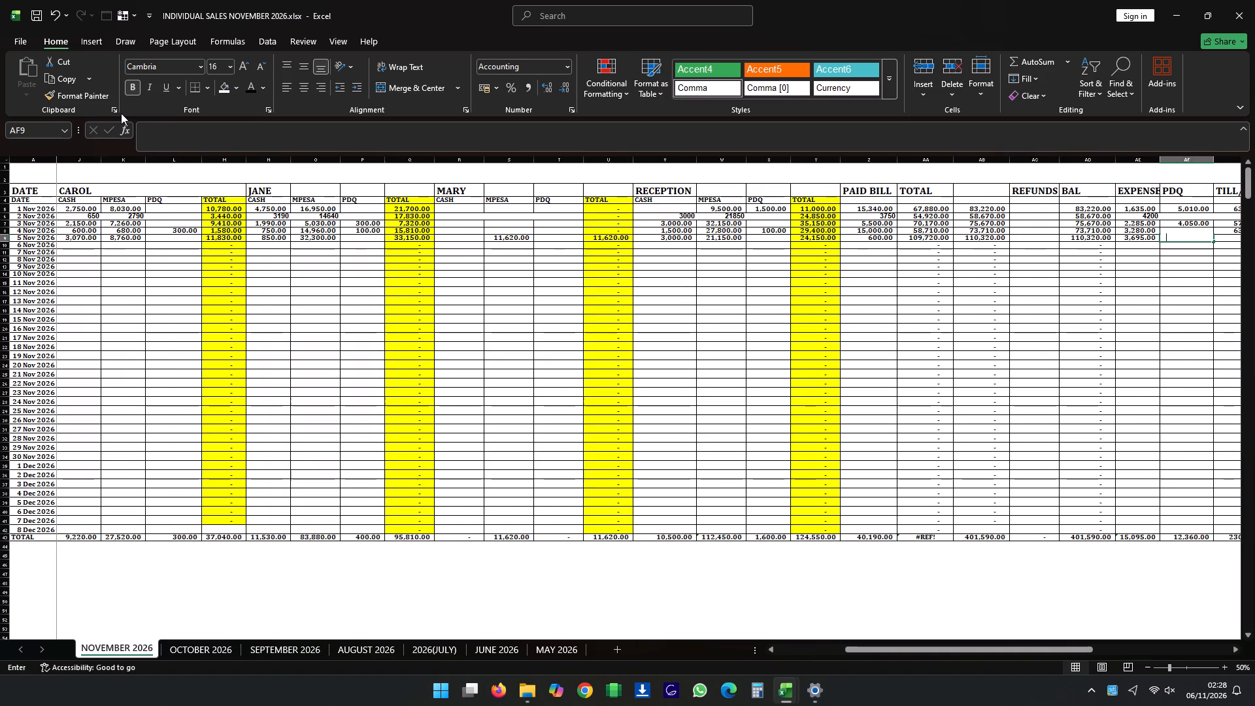
{"action": "type", "text": "50"}
{"action": "key", "text": "Right"}
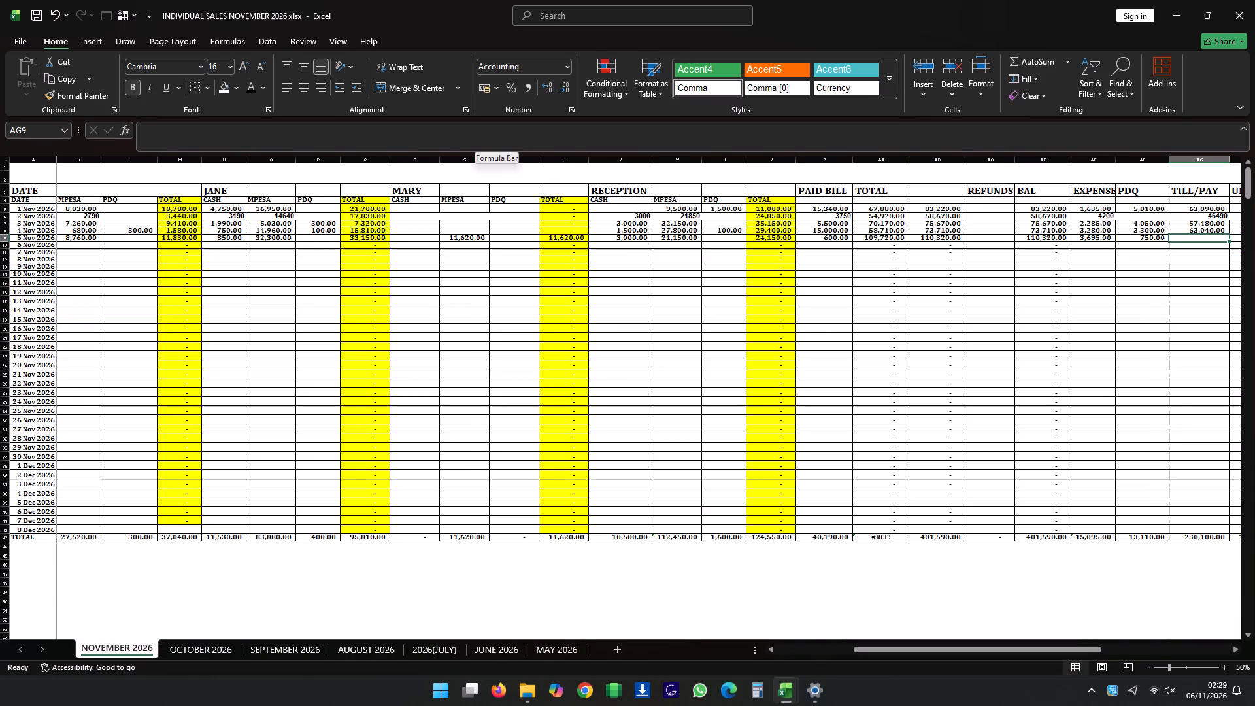
{"action": "type", "text": "79770"}
{"action": "key", "text": "Right"}
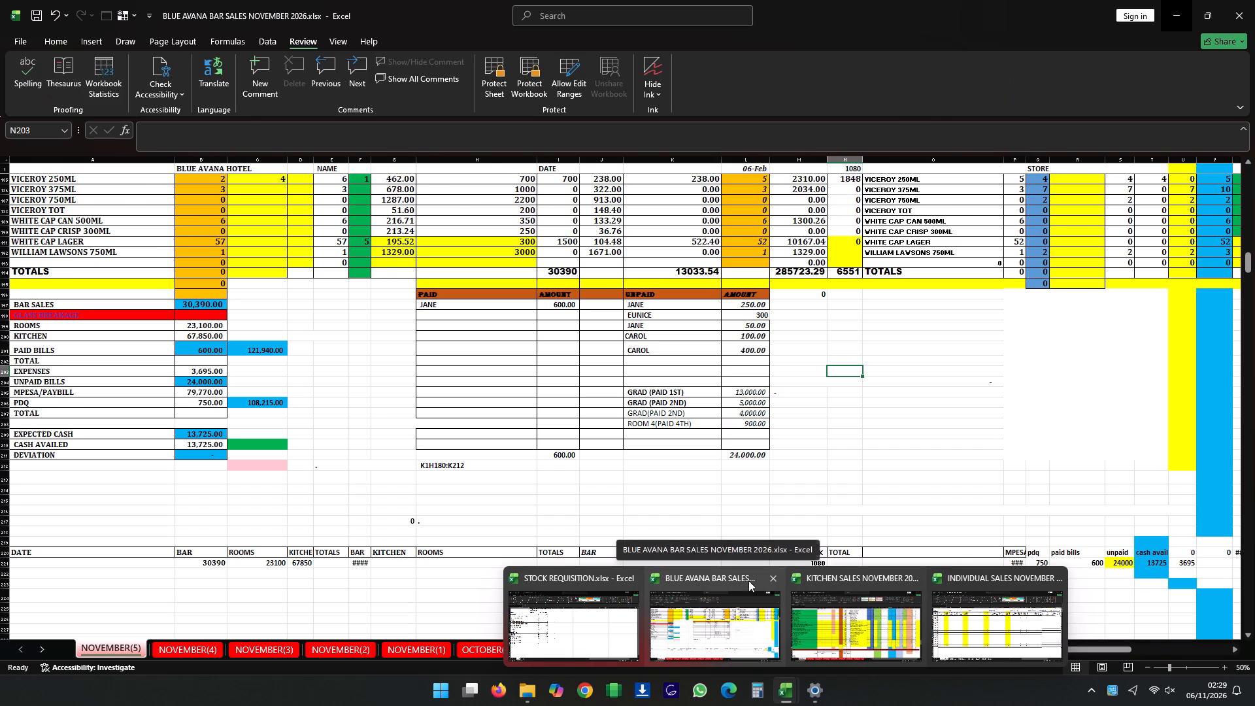
{"action": "type", "text": "24000"}
{"action": "key", "text": "Right"}
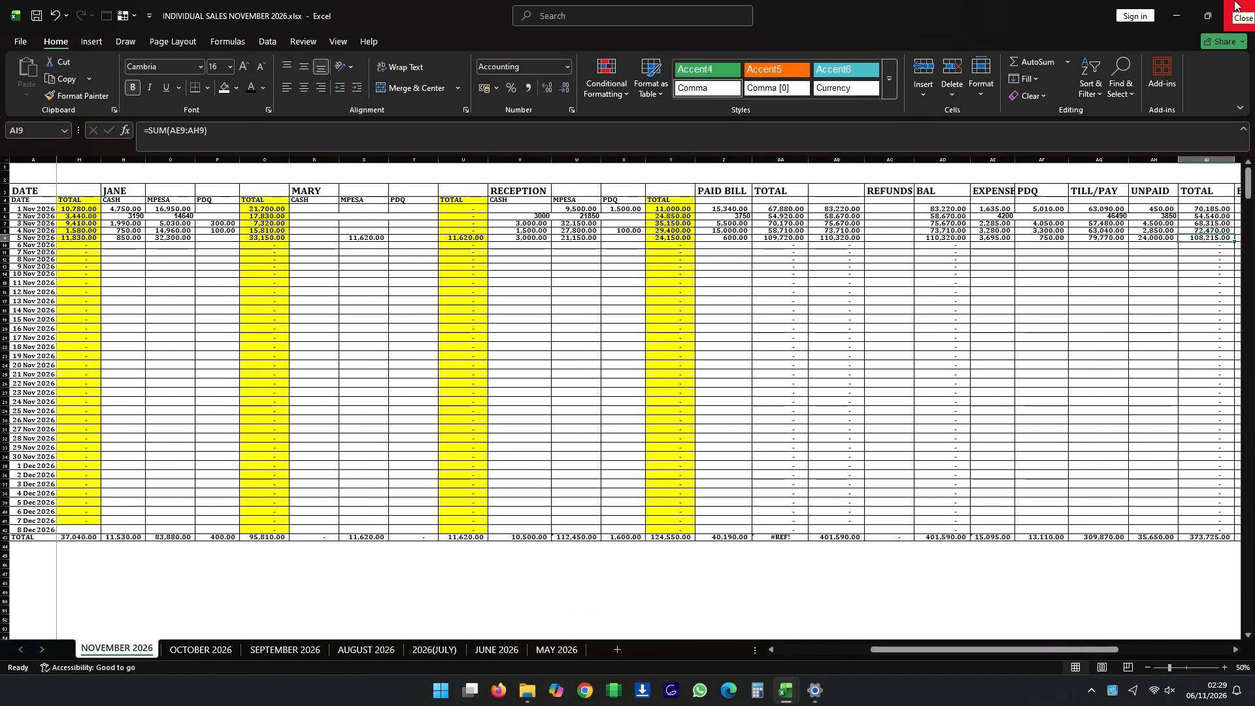
Review the 5 Nov 2026 row from the expected and availed cash columns back across the staff blocks to its date.
{"action": "key", "text": "Right"}
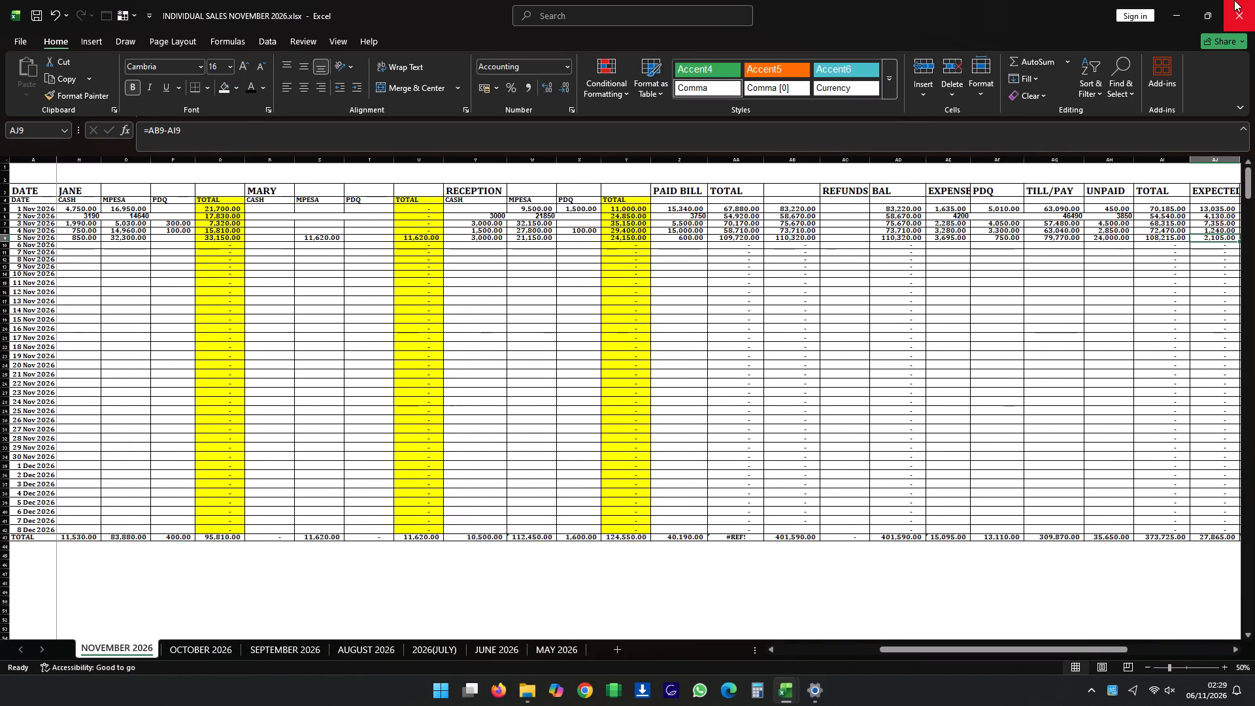
{"action": "key", "text": "Right"}
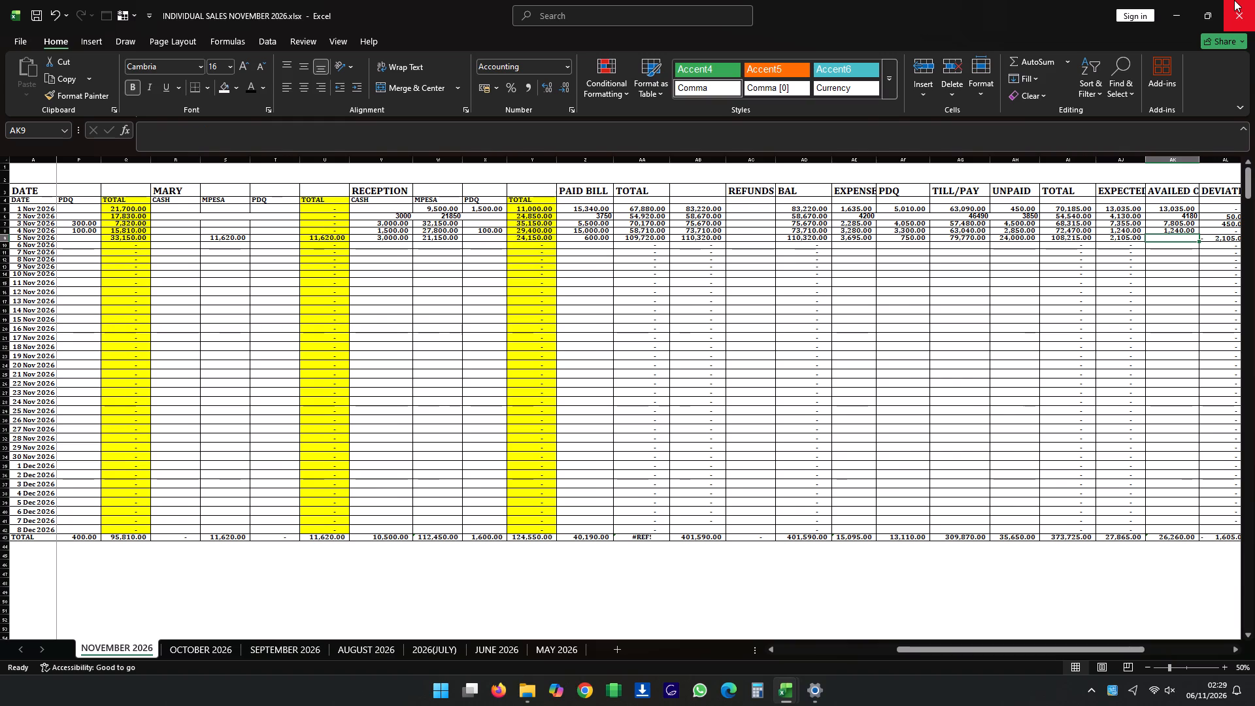
{"action": "key", "text": "Left"}
{"action": "key", "text": "Left"}
{"action": "key", "text": "Left"}
{"action": "key", "text": "Left"}
{"action": "key", "text": "Left"}
{"action": "key", "text": "Left"}
{"action": "key", "text": "Left"}
{"action": "key", "text": "Left"}
{"action": "key", "text": "Left"}
{"action": "key", "text": "Left"}
{"action": "key", "text": "Left"}
{"action": "key", "text": "Left"}
{"action": "key", "text": "Left"}
{"action": "key", "text": "Left"}
{"action": "key", "text": "Left"}
{"action": "key", "text": "Left"}
{"action": "key", "text": "Left"}
{"action": "key", "text": "Left"}
{"action": "key", "text": "Left"}
{"action": "key", "text": "Left"}
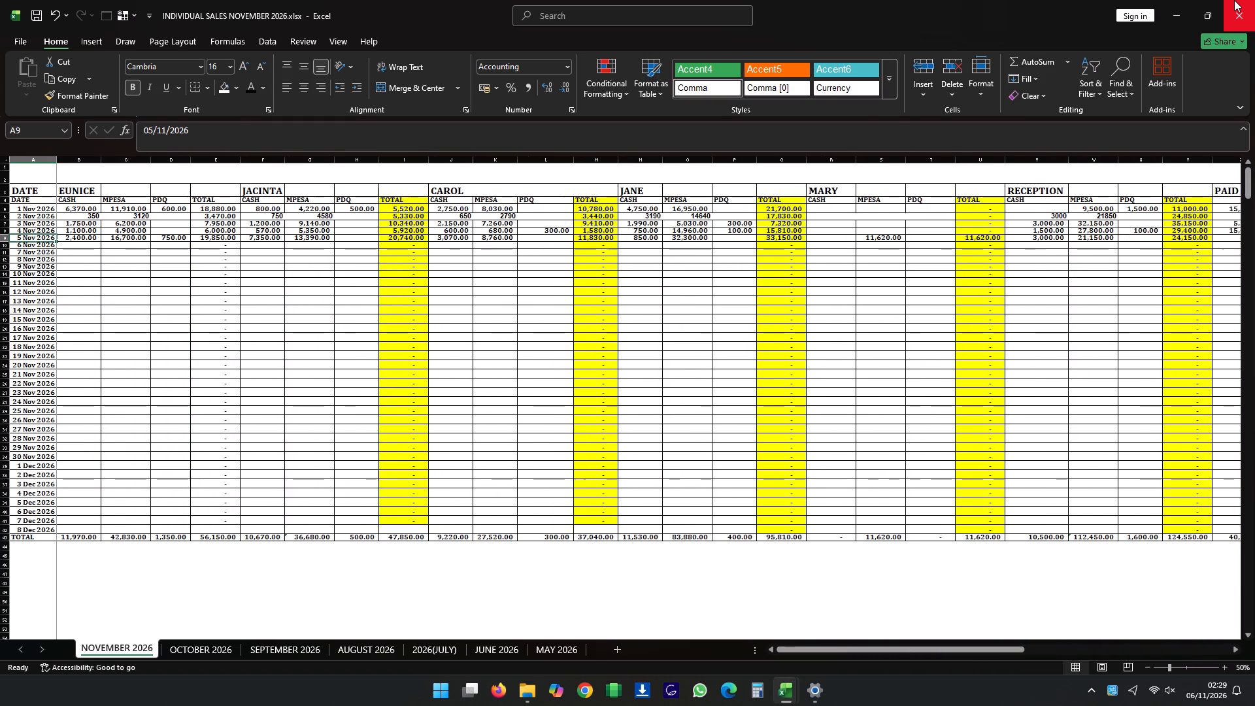
Examine the 5 Nov 2026 EUNICE total and the formula summing EXPENSE, PDQ, TILL/PAY and UNPAID.
{"action": "key", "text": "Right"}
{"action": "key", "text": "Right"}
{"action": "key", "text": "Right"}
{"action": "key", "text": "Right"}
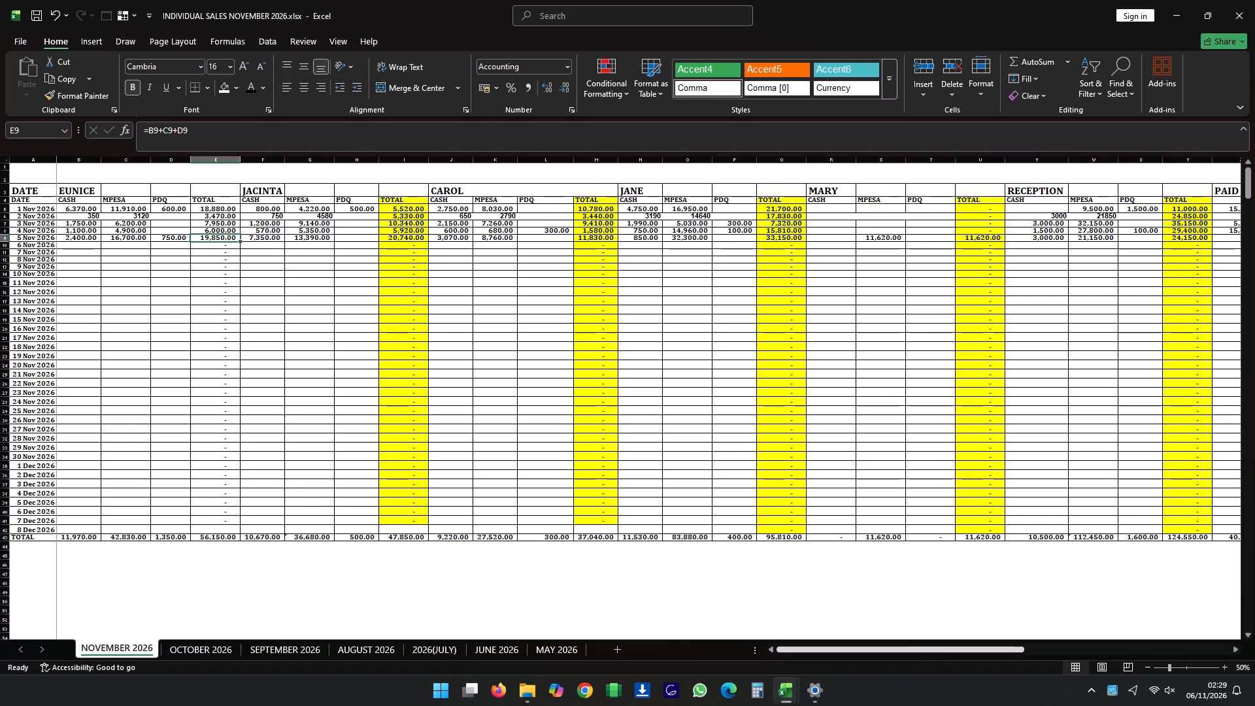
{"action": "left_click_drag", "start_coordinate": [926, 652], "coordinate": [1051, 637]}
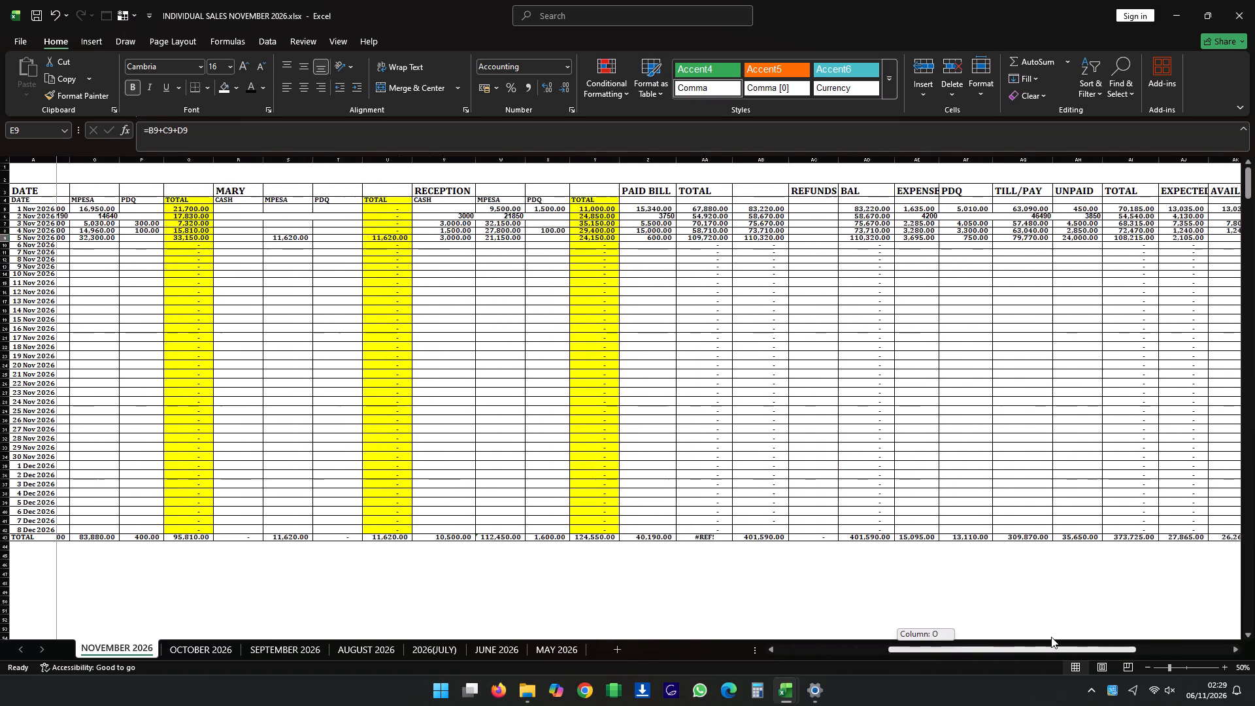
{"action": "left_click_drag", "start_coordinate": [1051, 637], "coordinate": [1081, 629]}
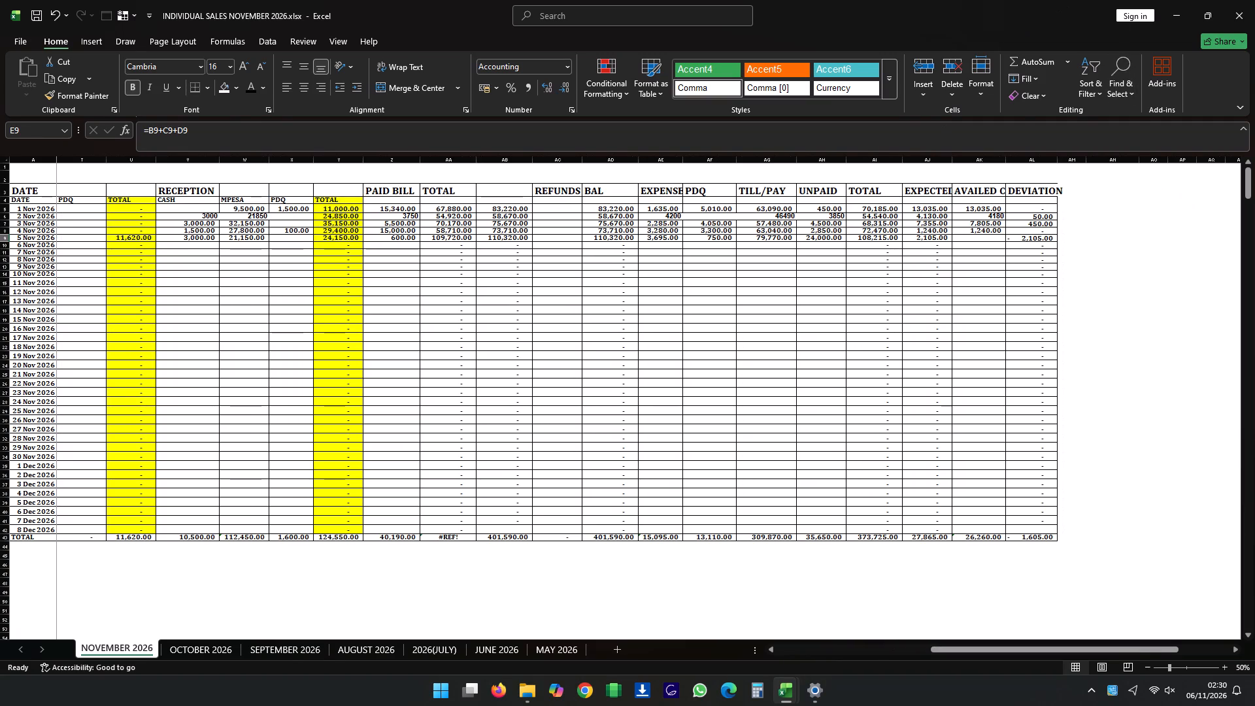
{"action": "double_click", "coordinate": [882, 239]}
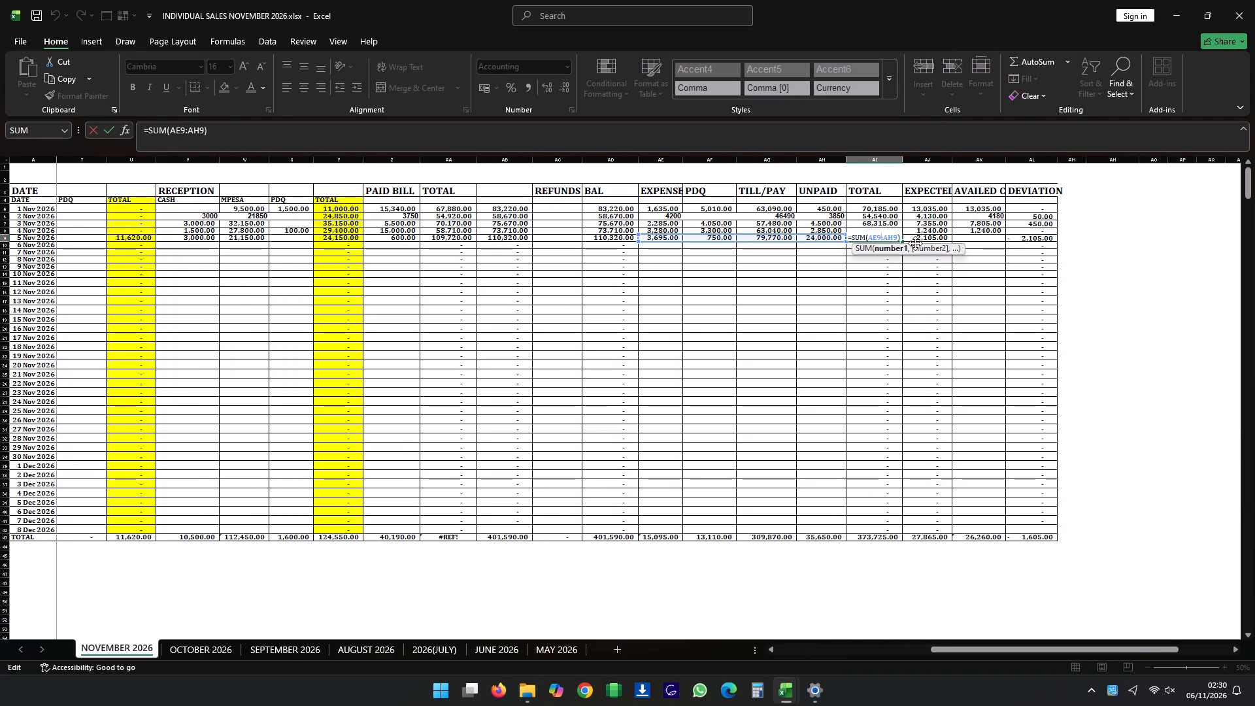
{"action": "key", "text": "Return"}
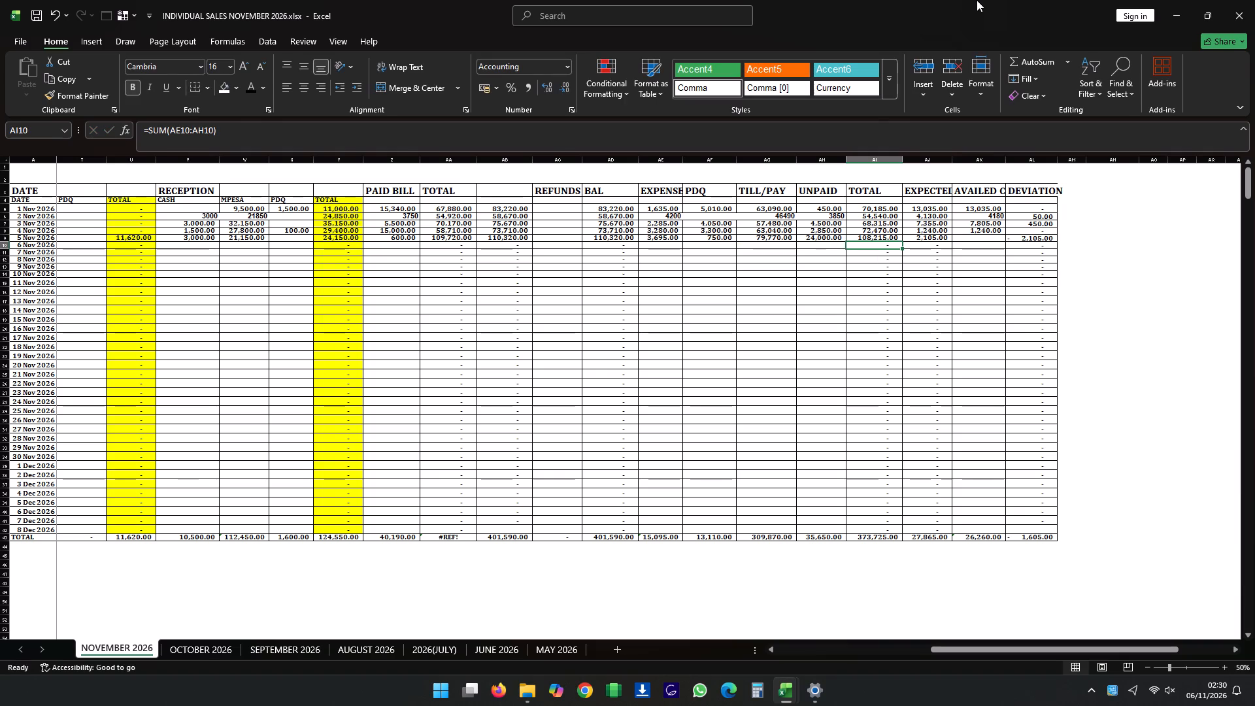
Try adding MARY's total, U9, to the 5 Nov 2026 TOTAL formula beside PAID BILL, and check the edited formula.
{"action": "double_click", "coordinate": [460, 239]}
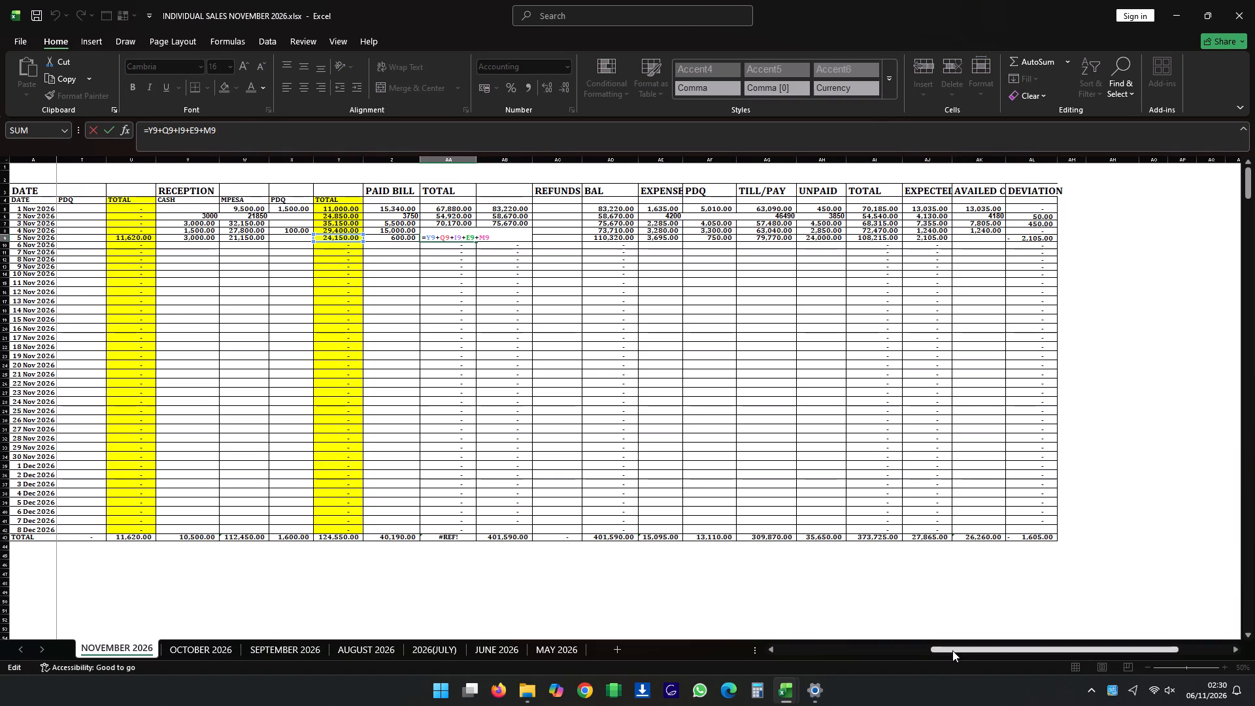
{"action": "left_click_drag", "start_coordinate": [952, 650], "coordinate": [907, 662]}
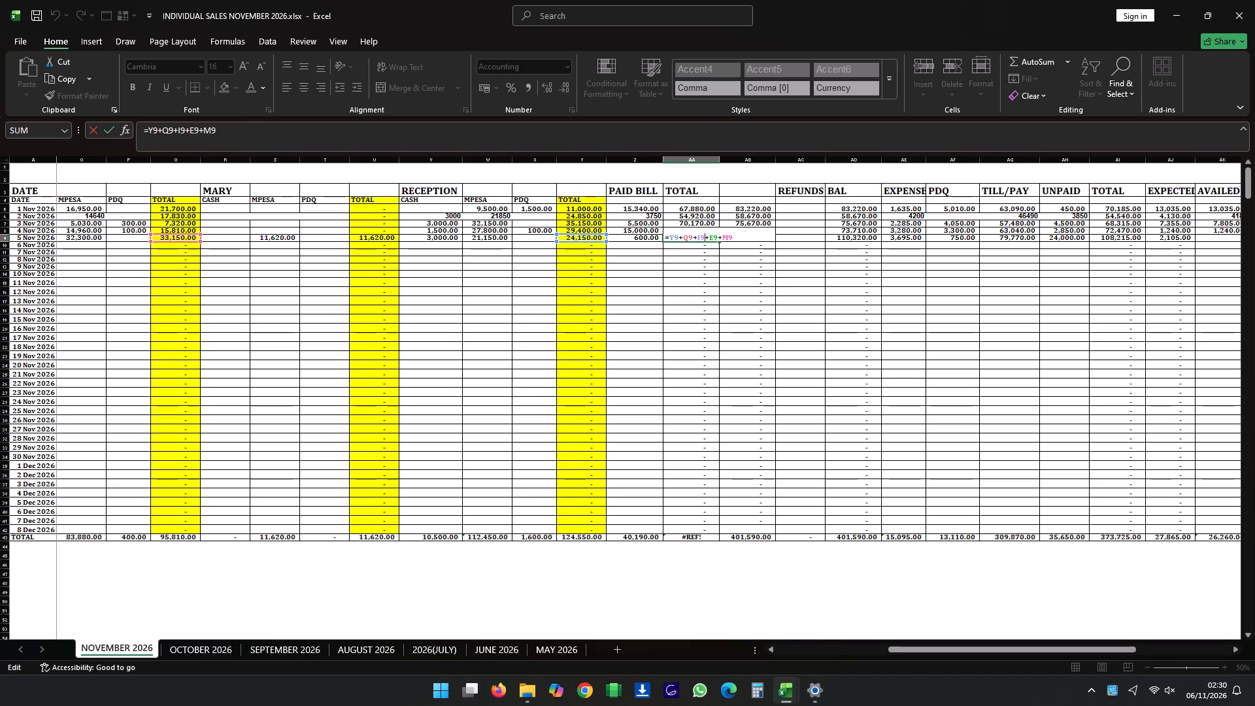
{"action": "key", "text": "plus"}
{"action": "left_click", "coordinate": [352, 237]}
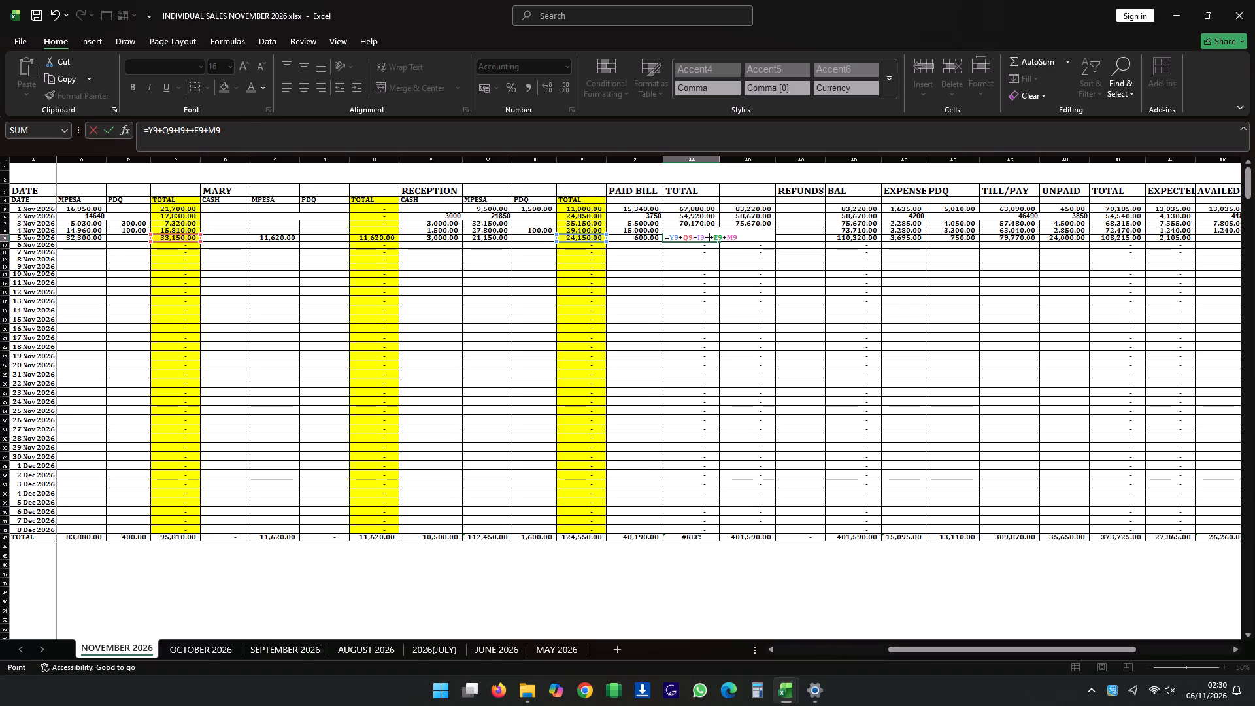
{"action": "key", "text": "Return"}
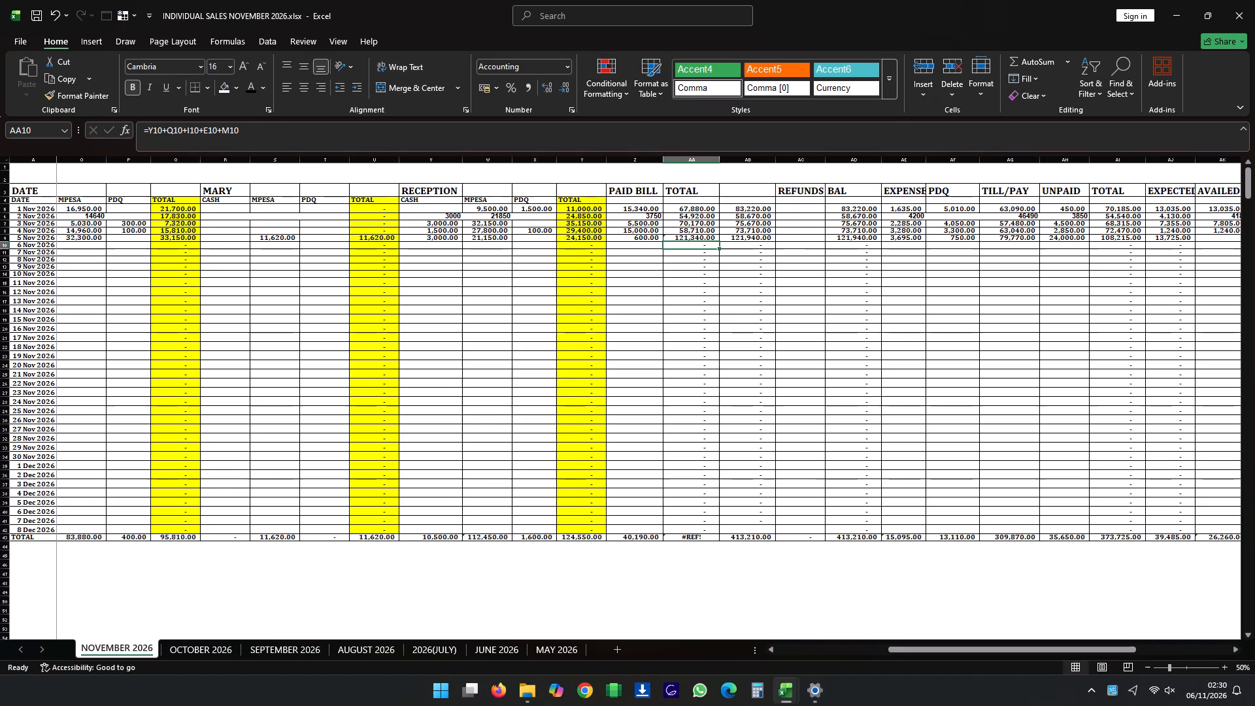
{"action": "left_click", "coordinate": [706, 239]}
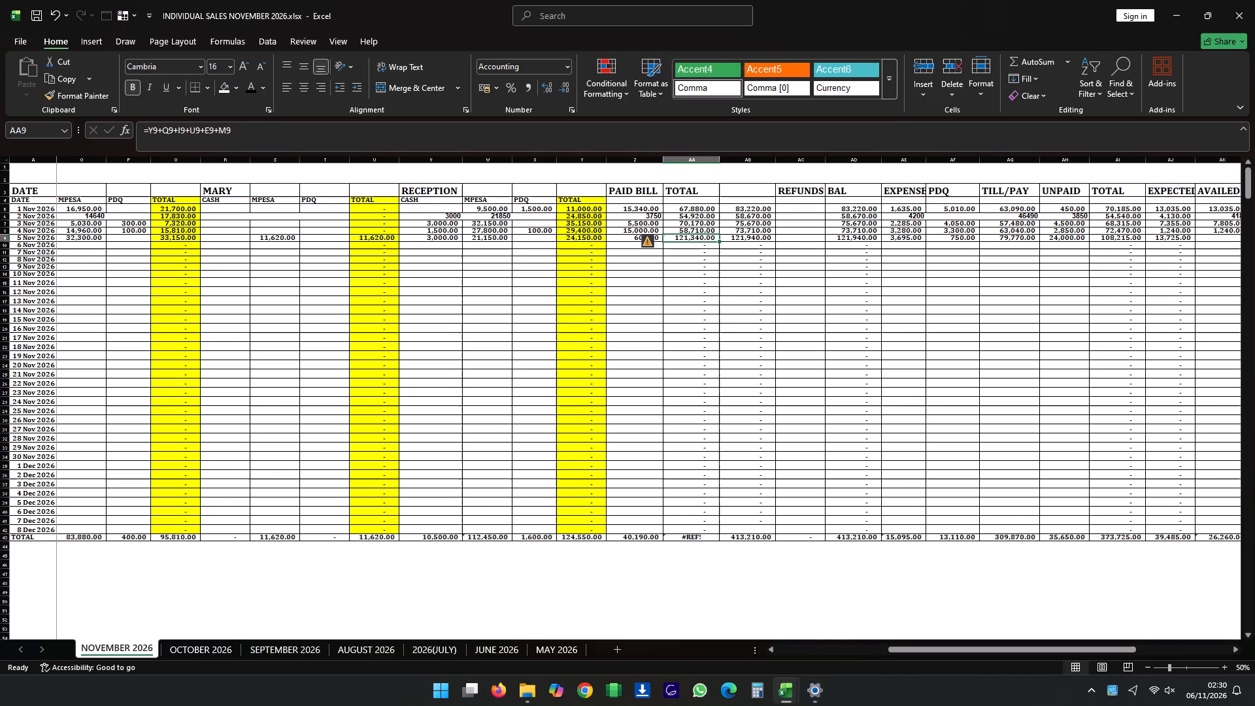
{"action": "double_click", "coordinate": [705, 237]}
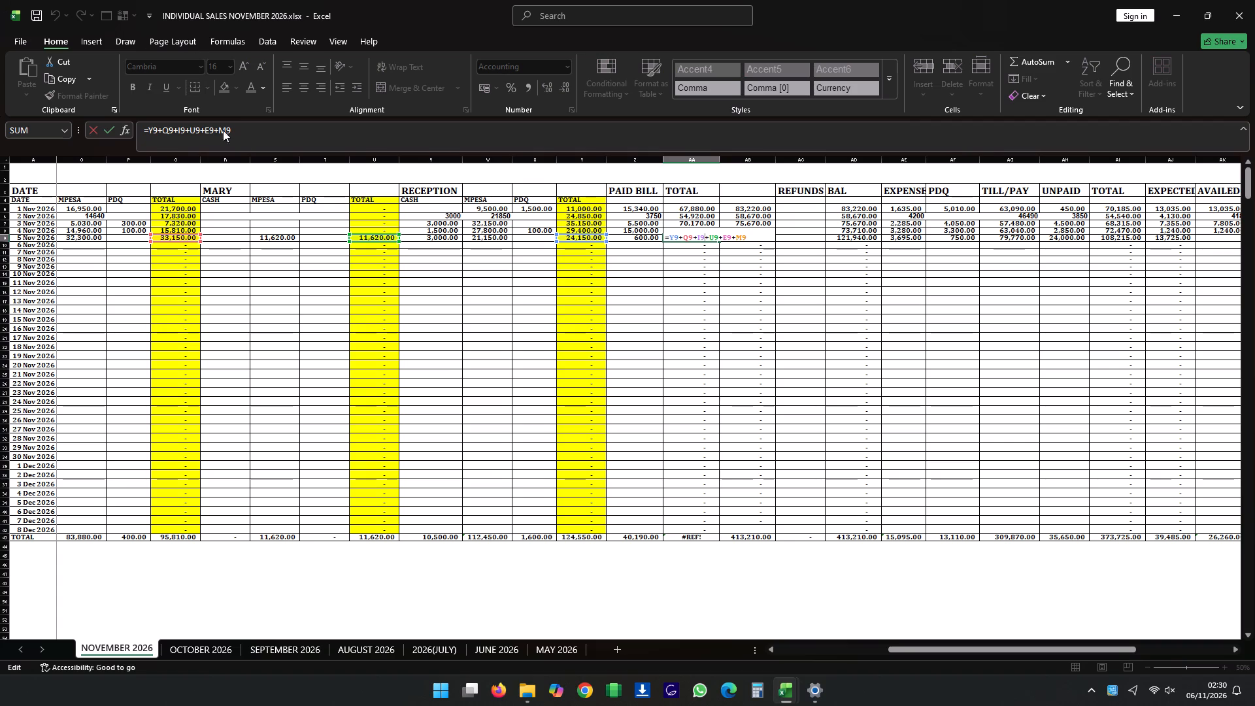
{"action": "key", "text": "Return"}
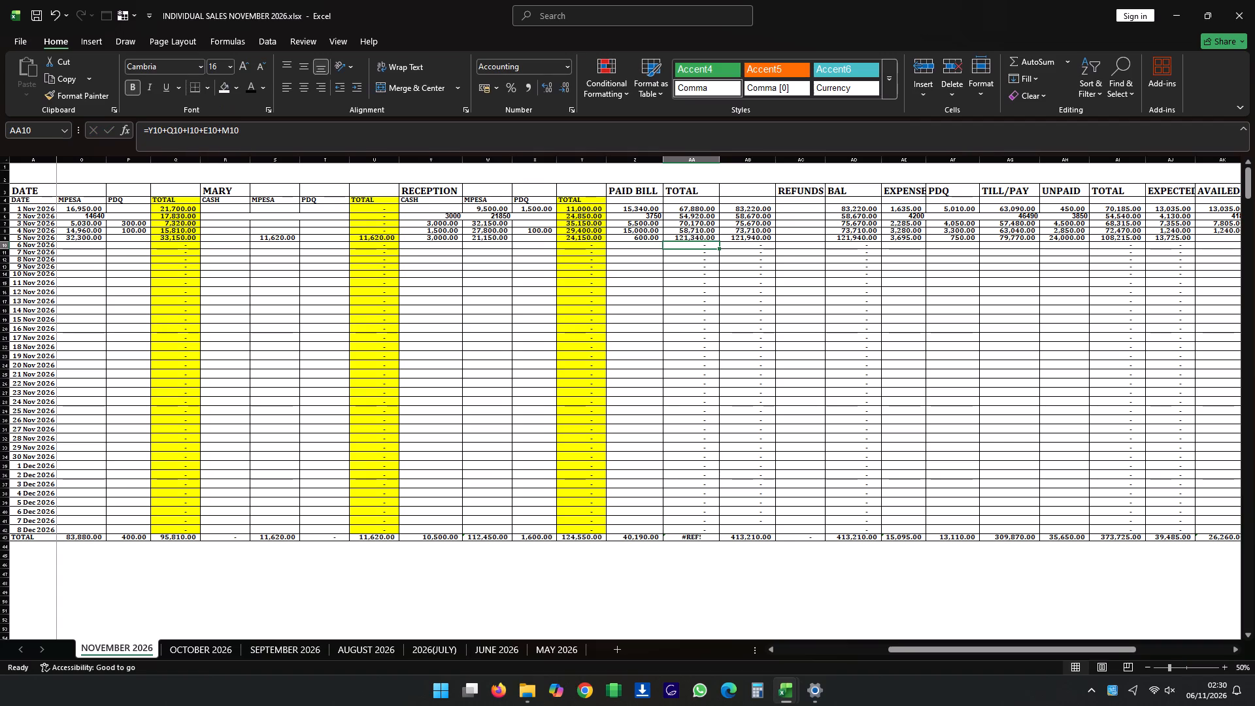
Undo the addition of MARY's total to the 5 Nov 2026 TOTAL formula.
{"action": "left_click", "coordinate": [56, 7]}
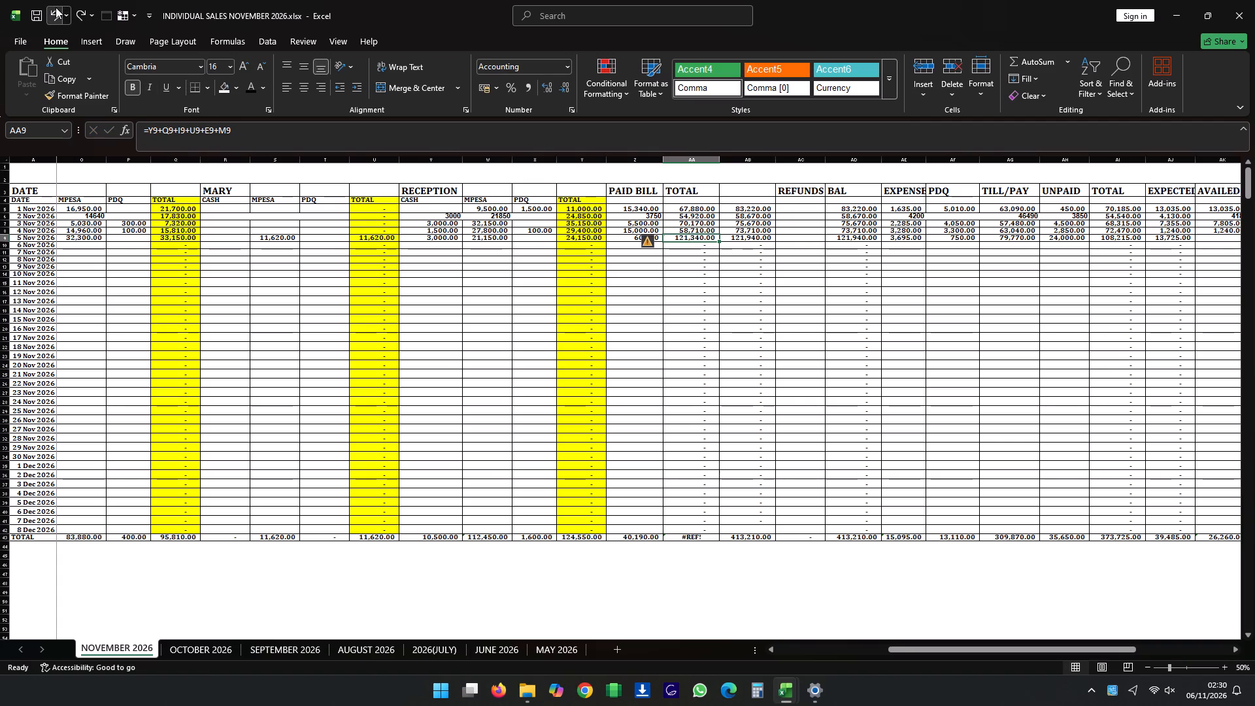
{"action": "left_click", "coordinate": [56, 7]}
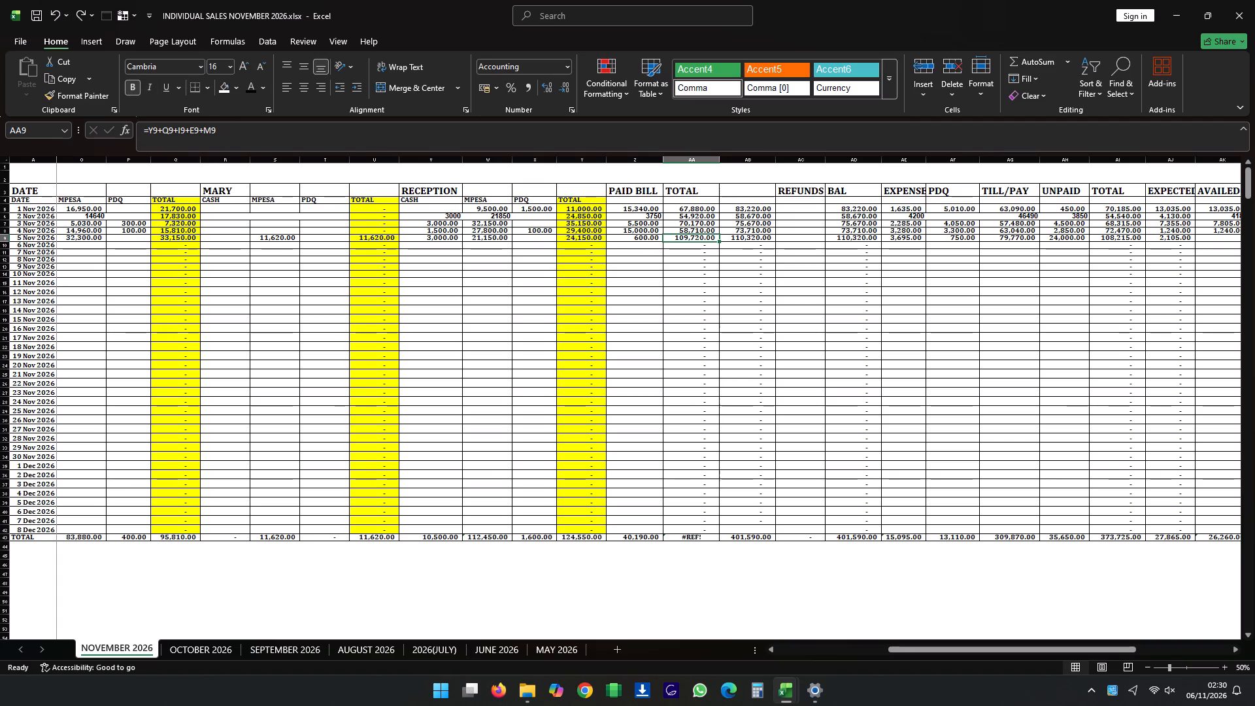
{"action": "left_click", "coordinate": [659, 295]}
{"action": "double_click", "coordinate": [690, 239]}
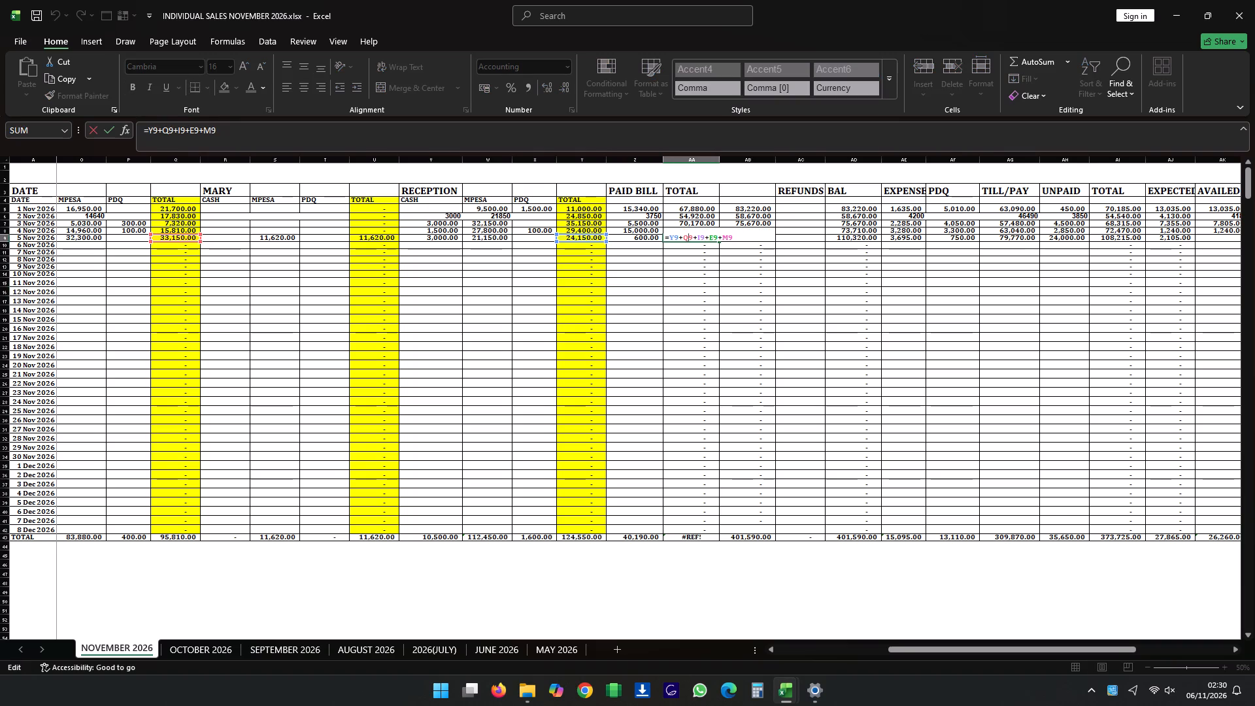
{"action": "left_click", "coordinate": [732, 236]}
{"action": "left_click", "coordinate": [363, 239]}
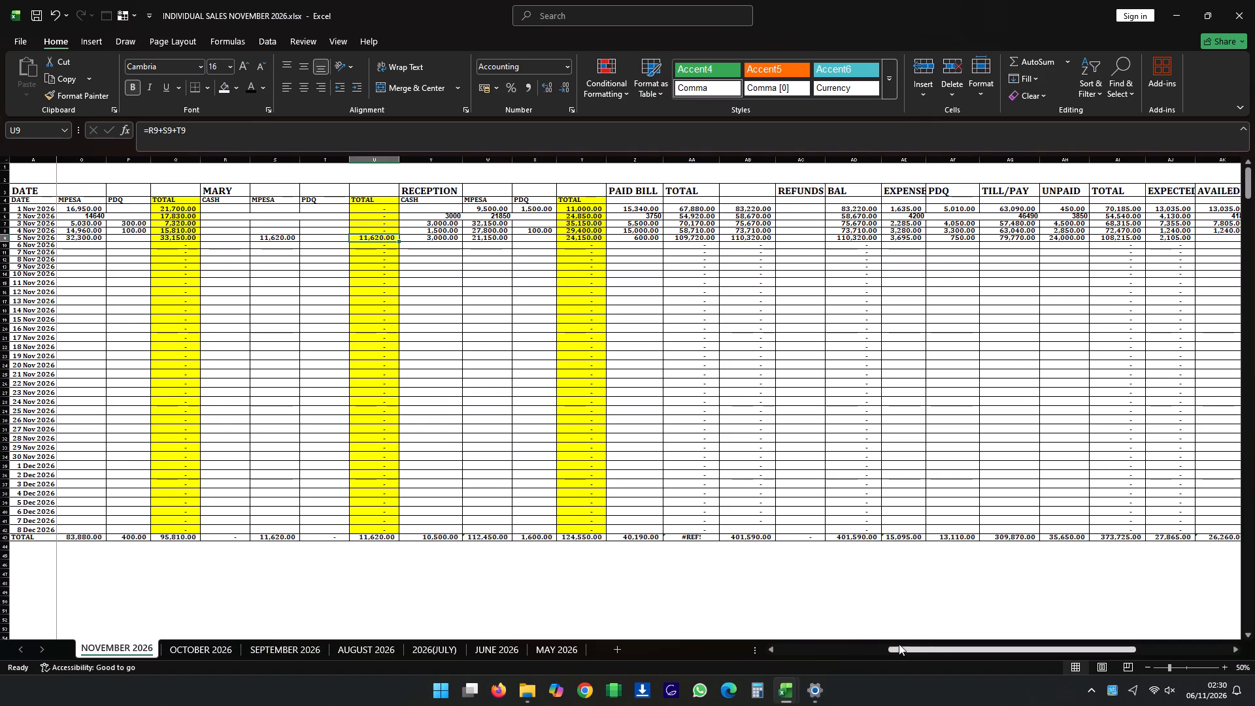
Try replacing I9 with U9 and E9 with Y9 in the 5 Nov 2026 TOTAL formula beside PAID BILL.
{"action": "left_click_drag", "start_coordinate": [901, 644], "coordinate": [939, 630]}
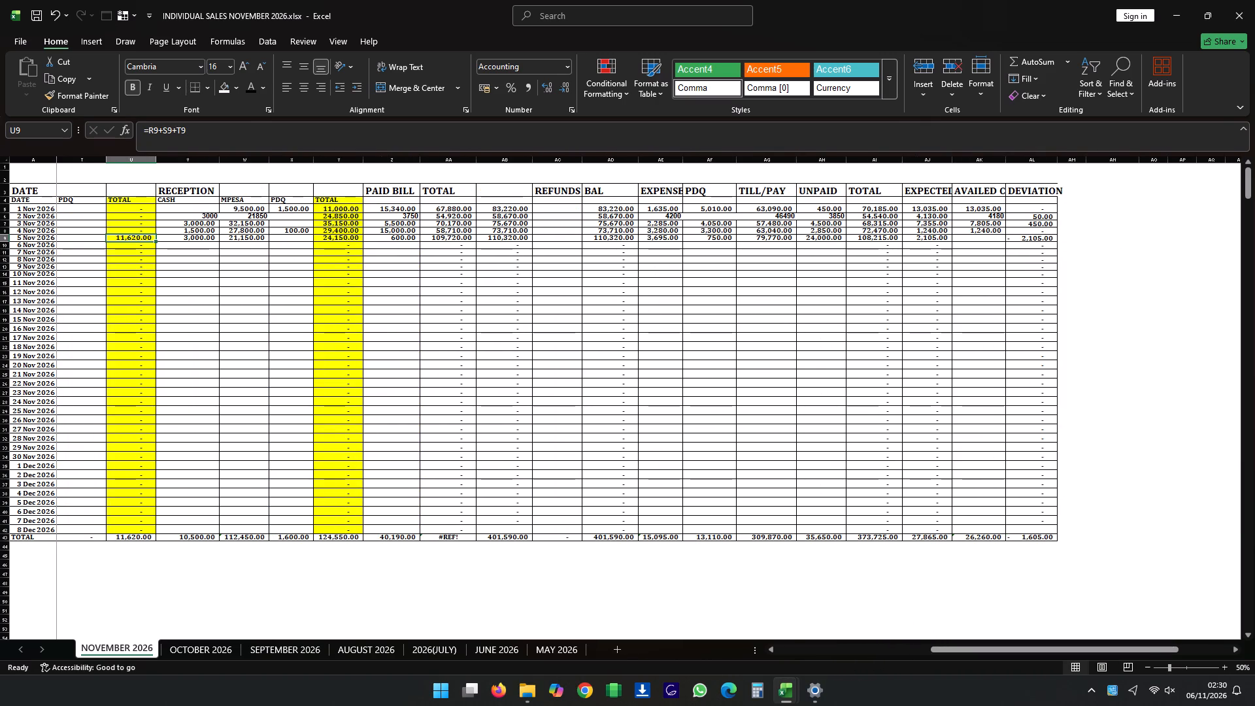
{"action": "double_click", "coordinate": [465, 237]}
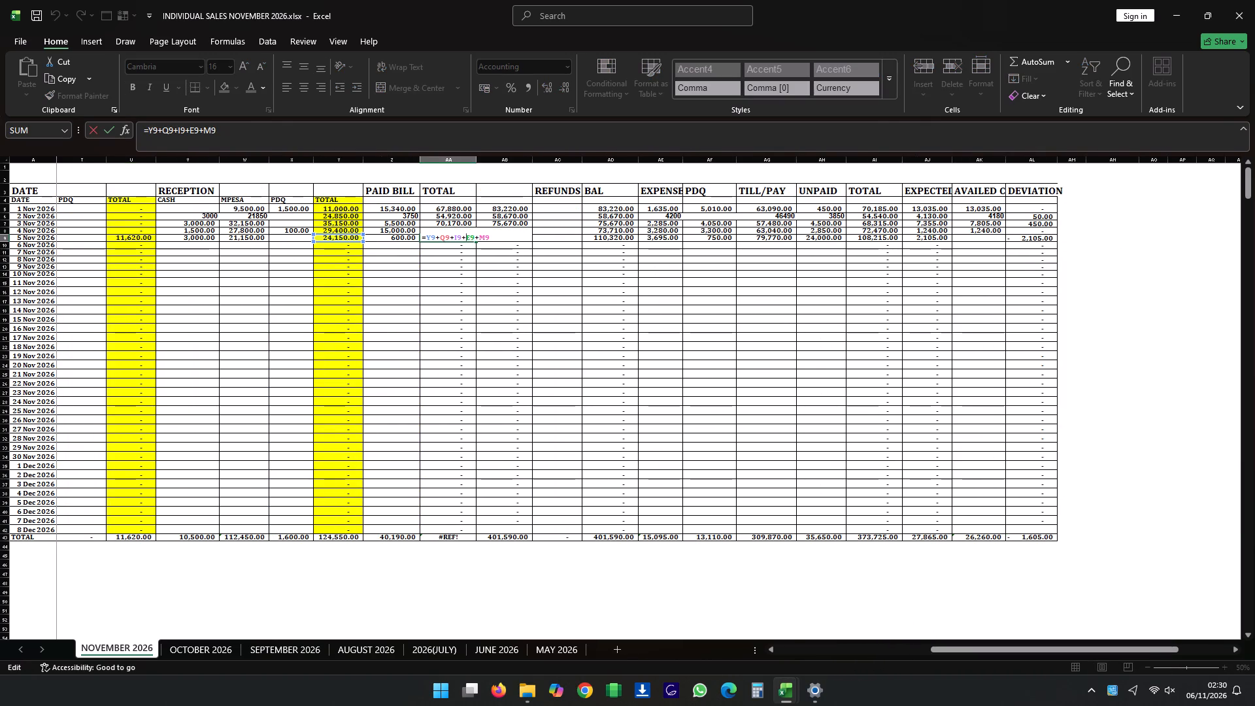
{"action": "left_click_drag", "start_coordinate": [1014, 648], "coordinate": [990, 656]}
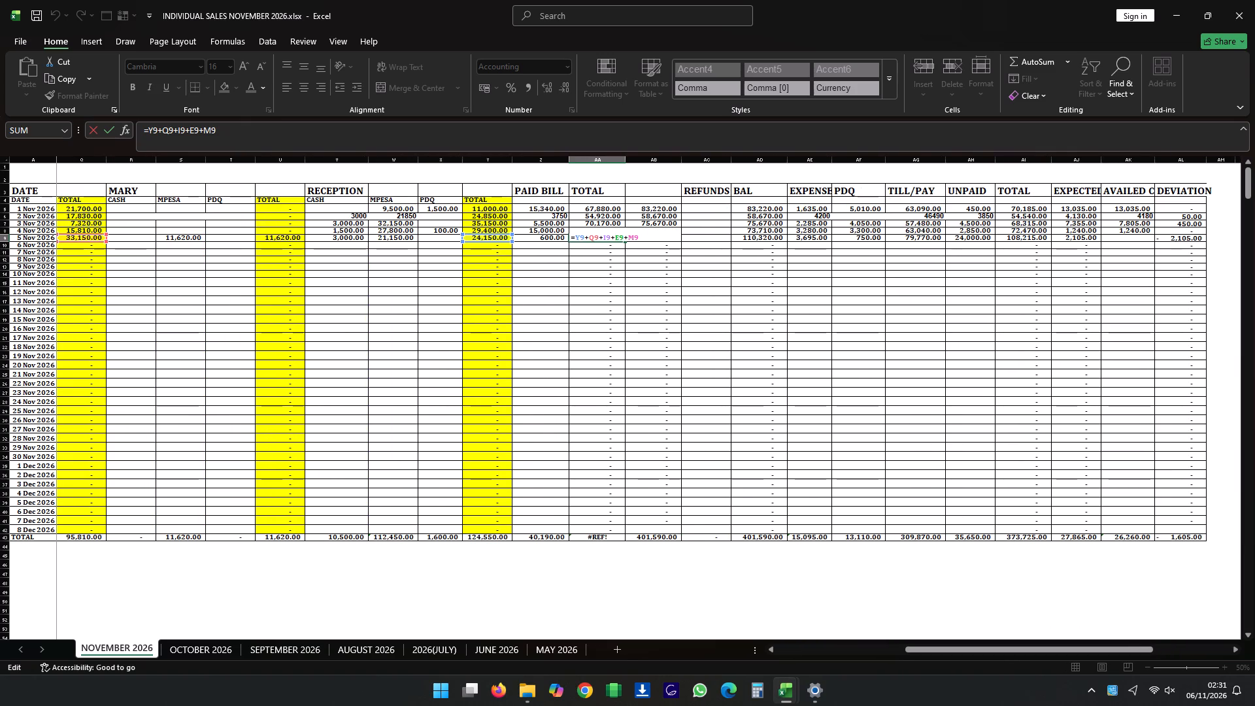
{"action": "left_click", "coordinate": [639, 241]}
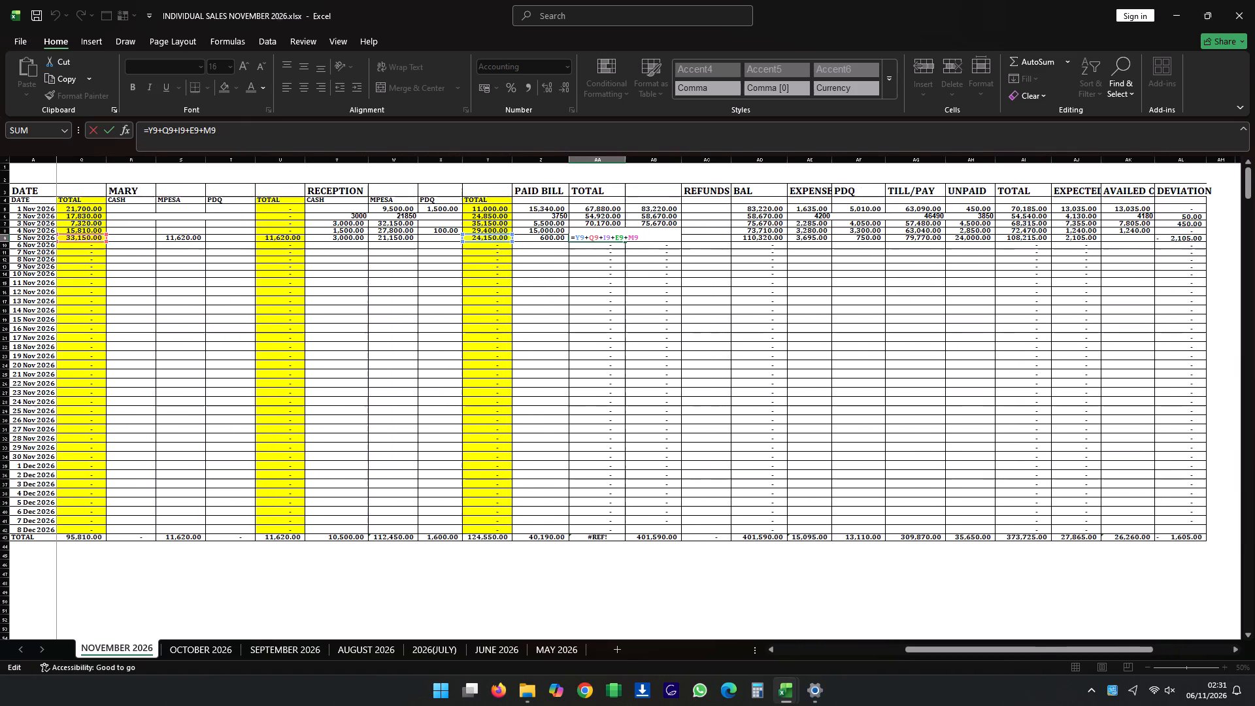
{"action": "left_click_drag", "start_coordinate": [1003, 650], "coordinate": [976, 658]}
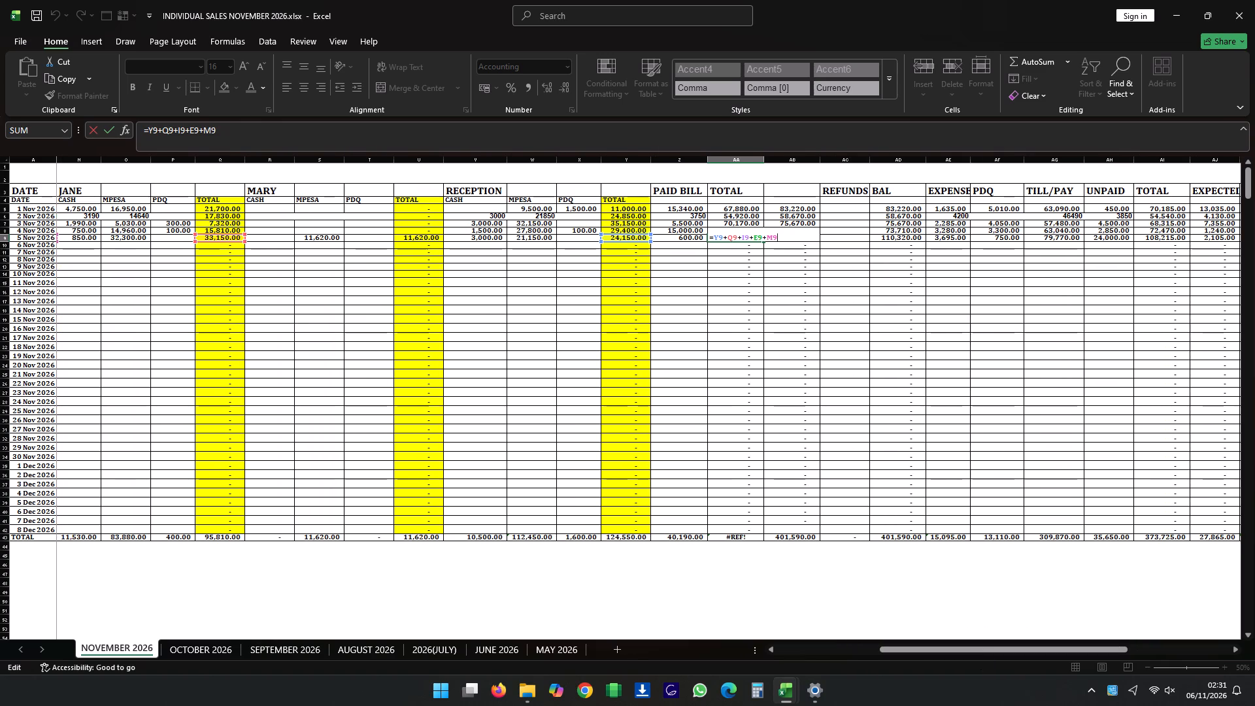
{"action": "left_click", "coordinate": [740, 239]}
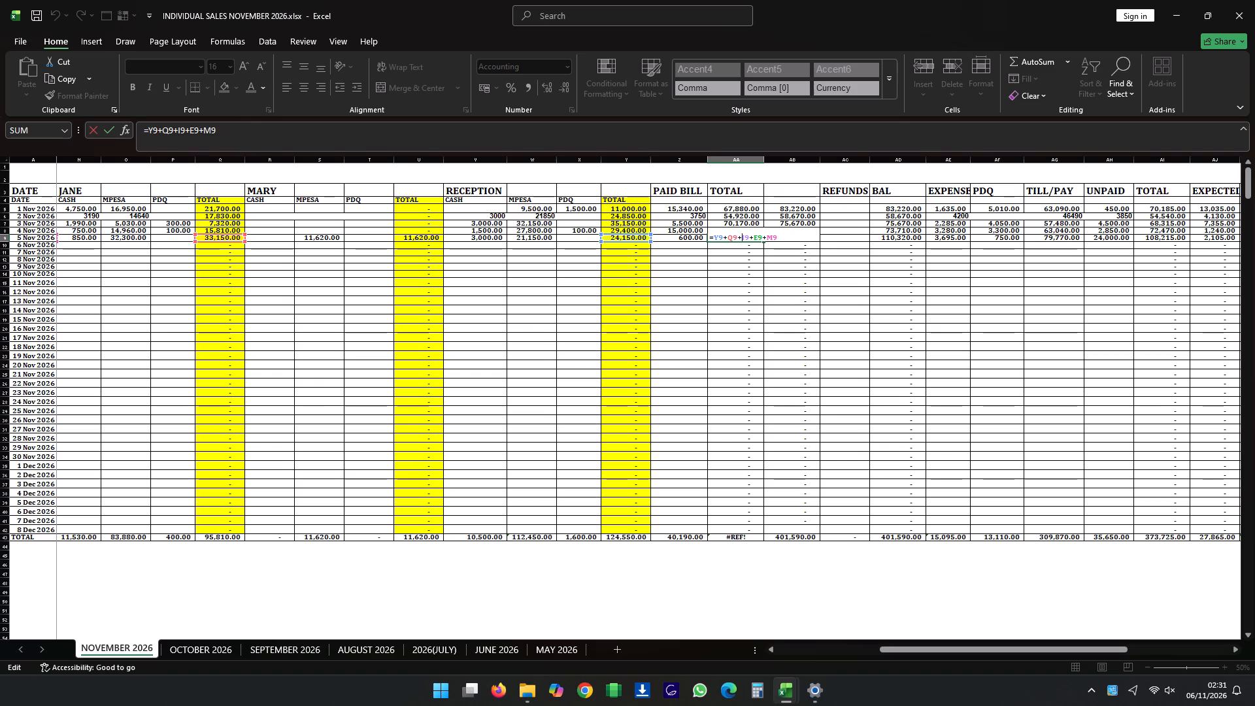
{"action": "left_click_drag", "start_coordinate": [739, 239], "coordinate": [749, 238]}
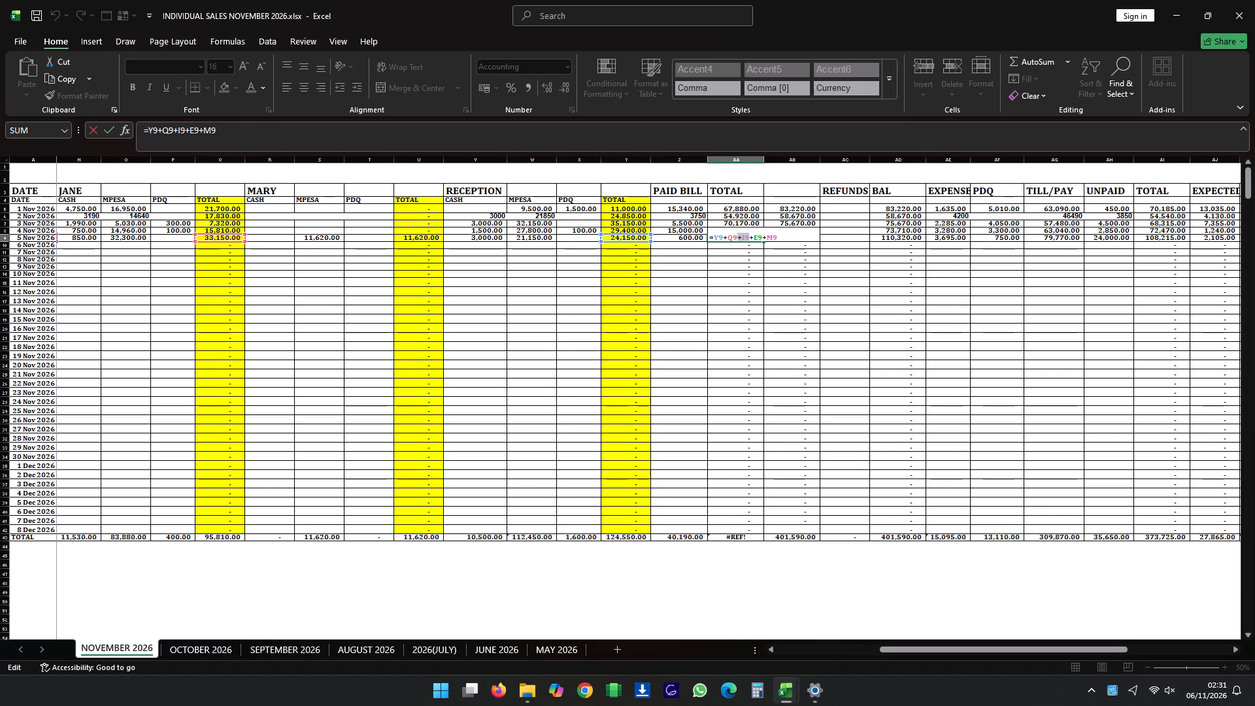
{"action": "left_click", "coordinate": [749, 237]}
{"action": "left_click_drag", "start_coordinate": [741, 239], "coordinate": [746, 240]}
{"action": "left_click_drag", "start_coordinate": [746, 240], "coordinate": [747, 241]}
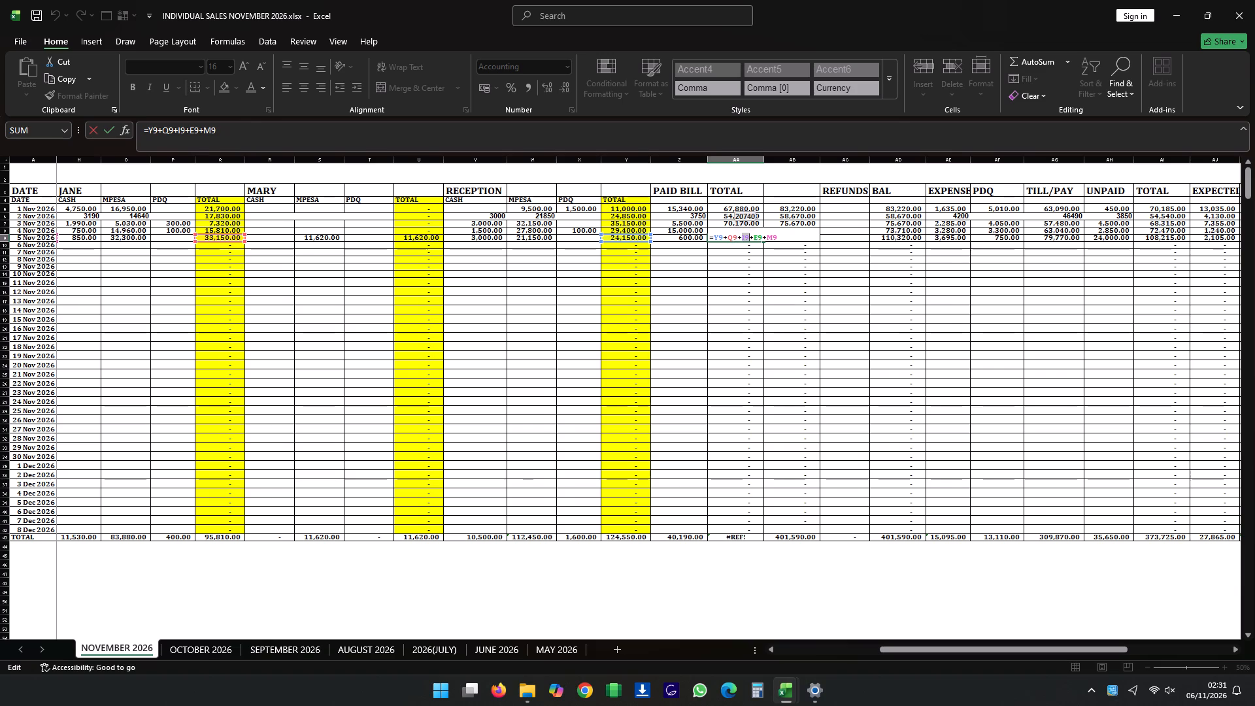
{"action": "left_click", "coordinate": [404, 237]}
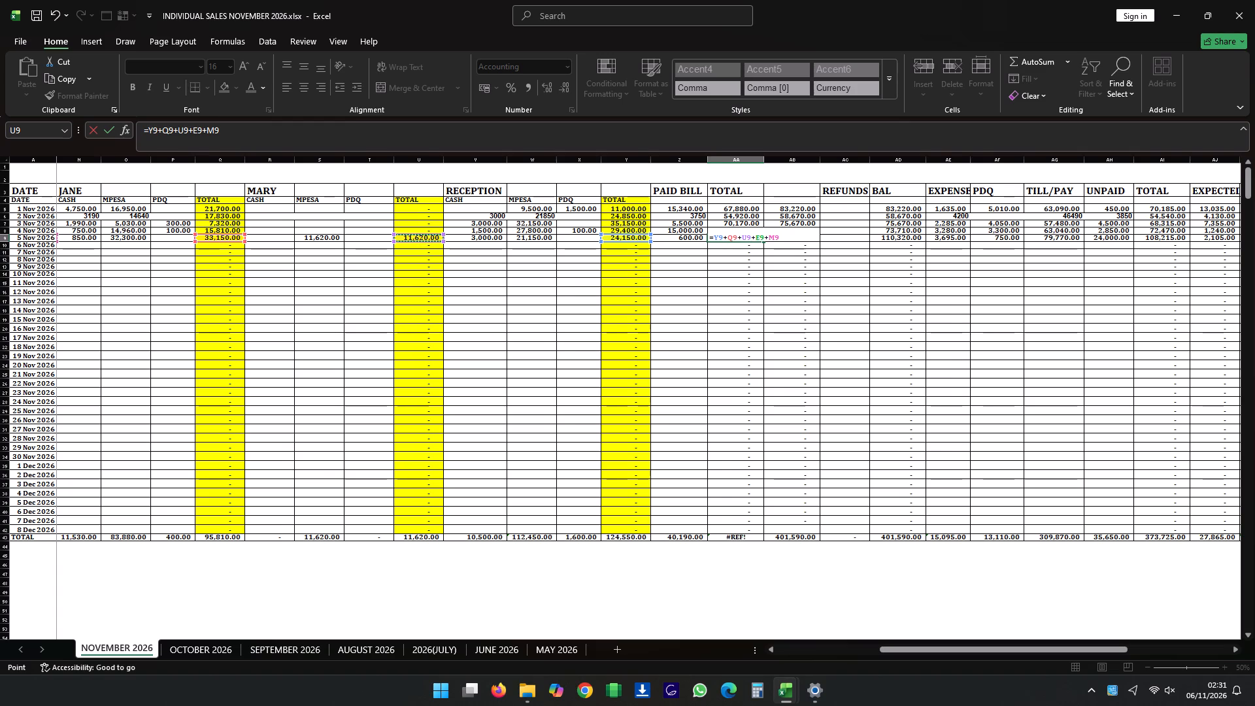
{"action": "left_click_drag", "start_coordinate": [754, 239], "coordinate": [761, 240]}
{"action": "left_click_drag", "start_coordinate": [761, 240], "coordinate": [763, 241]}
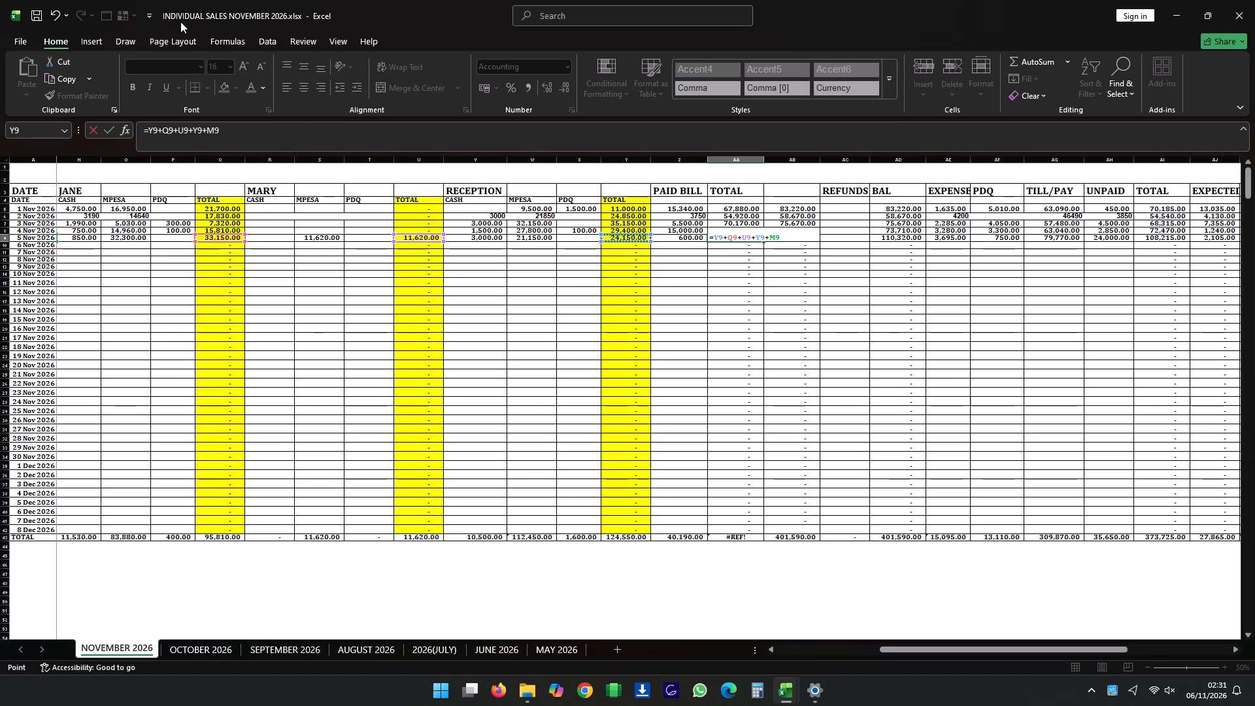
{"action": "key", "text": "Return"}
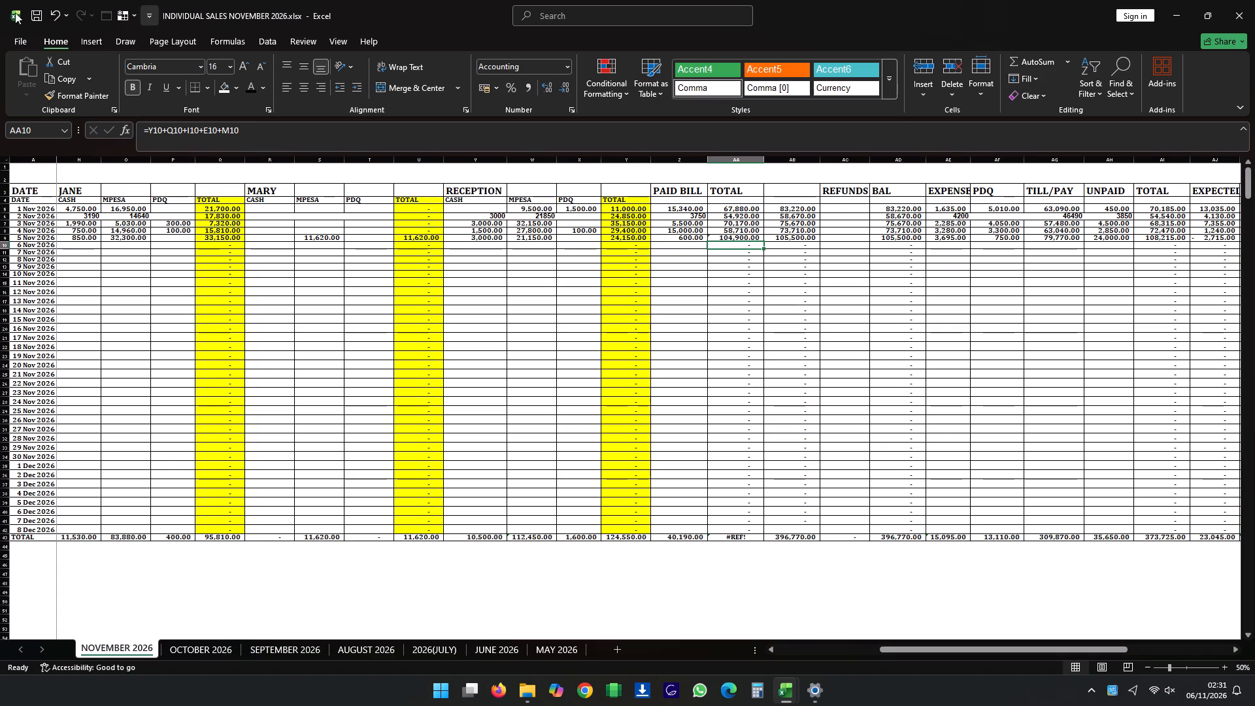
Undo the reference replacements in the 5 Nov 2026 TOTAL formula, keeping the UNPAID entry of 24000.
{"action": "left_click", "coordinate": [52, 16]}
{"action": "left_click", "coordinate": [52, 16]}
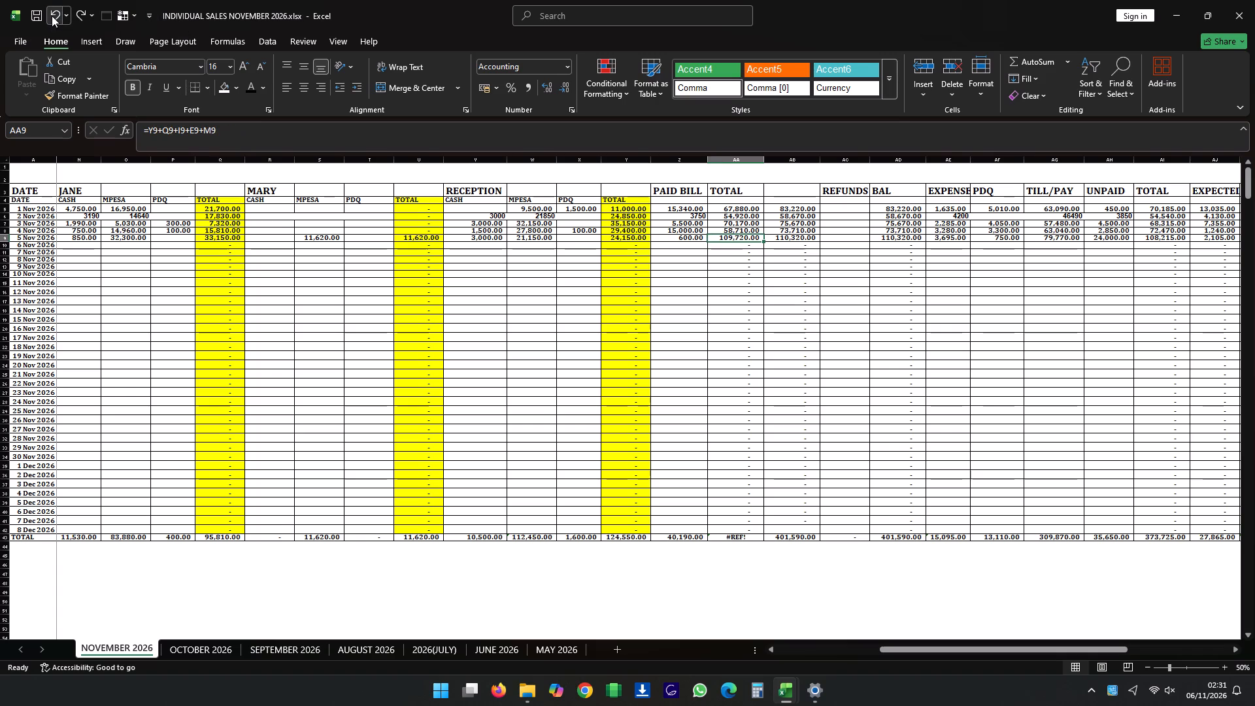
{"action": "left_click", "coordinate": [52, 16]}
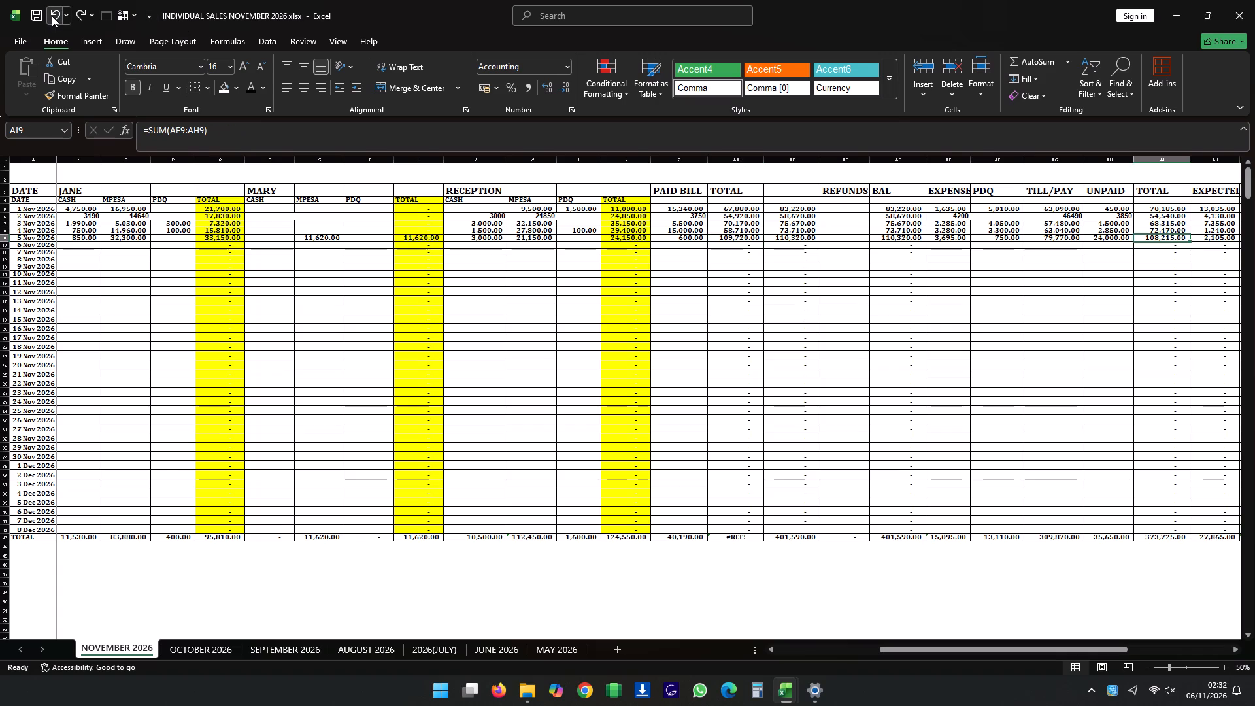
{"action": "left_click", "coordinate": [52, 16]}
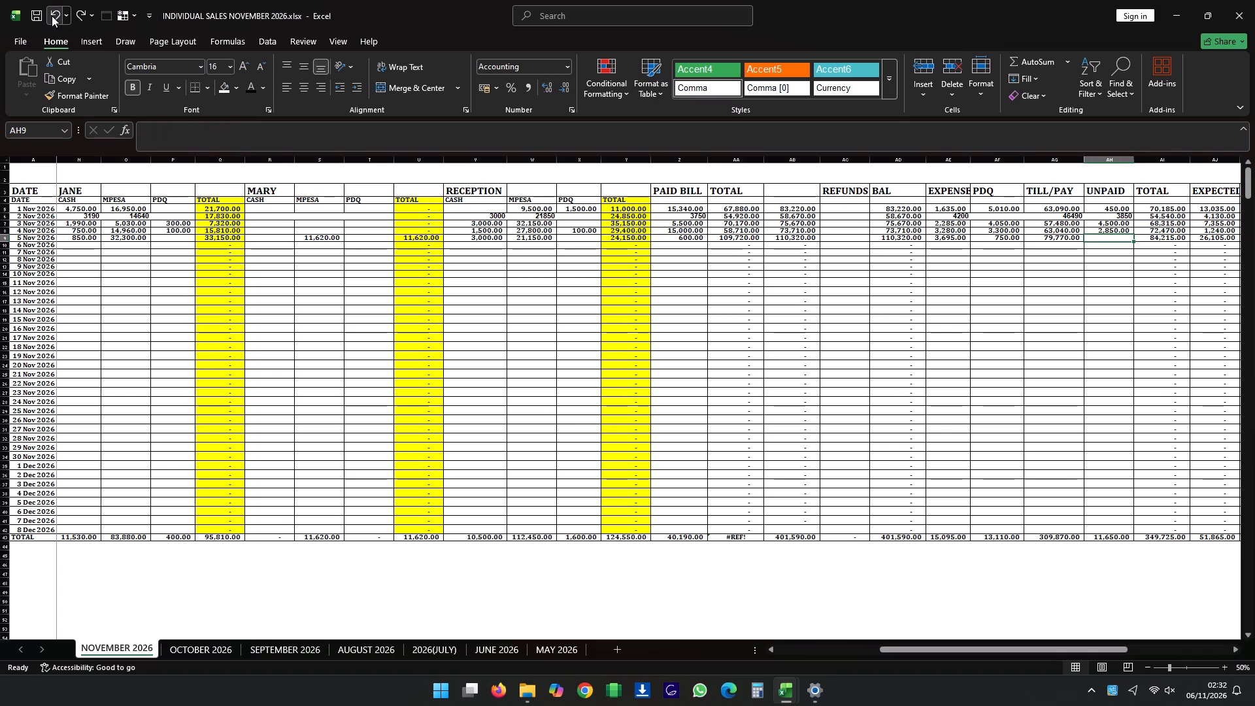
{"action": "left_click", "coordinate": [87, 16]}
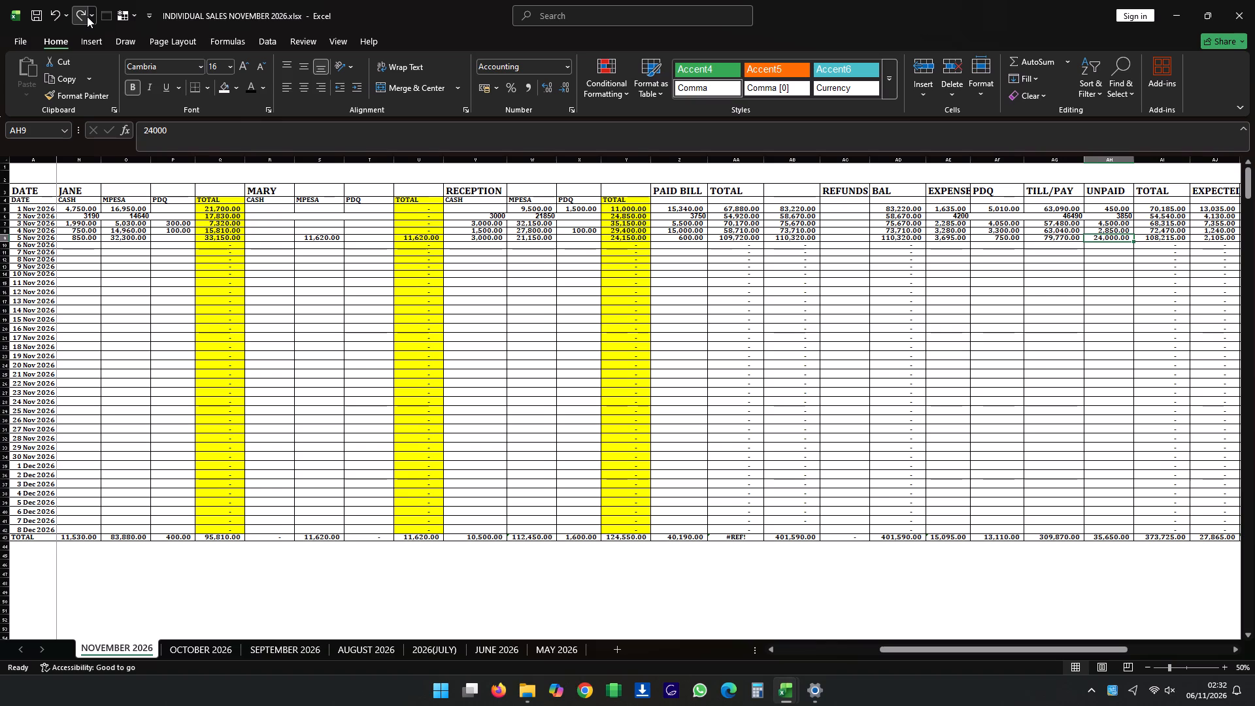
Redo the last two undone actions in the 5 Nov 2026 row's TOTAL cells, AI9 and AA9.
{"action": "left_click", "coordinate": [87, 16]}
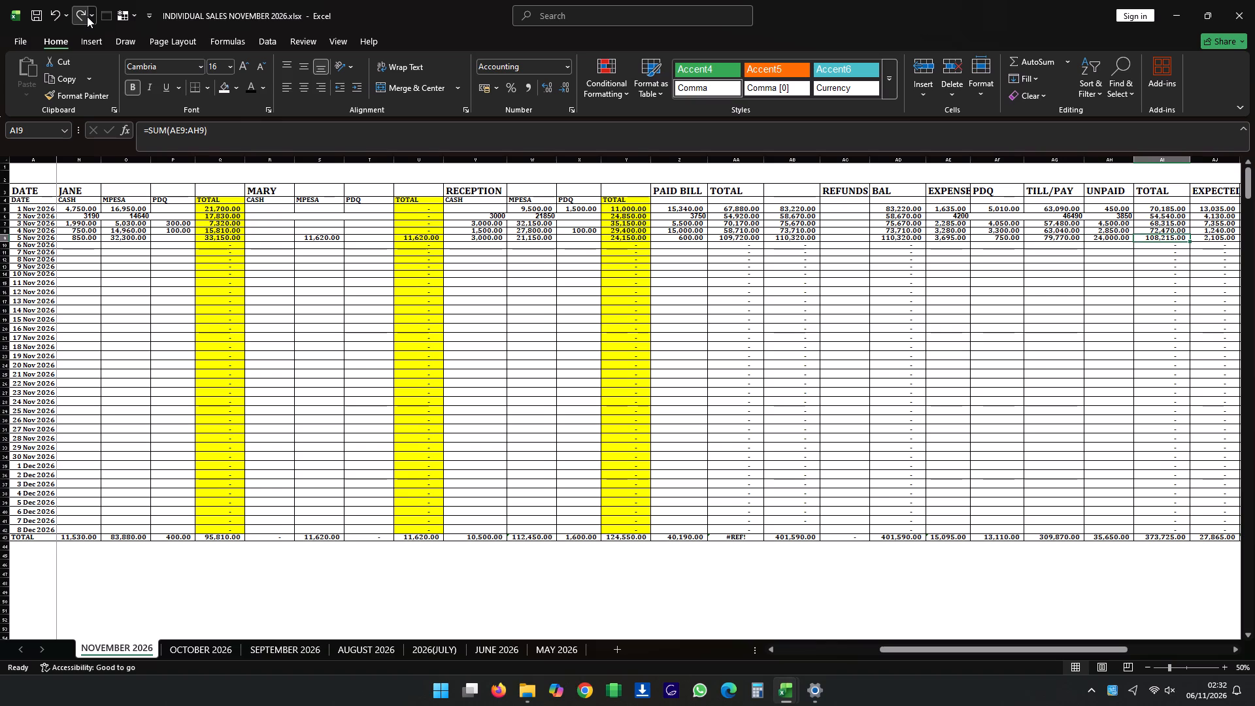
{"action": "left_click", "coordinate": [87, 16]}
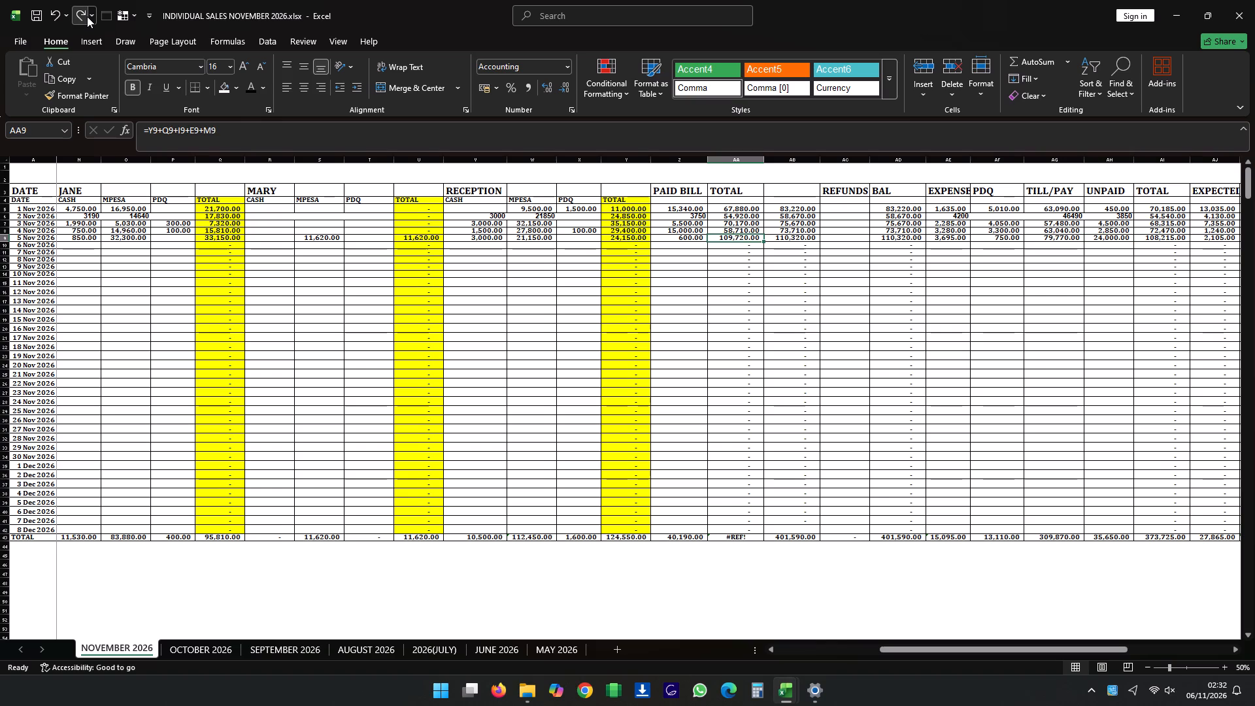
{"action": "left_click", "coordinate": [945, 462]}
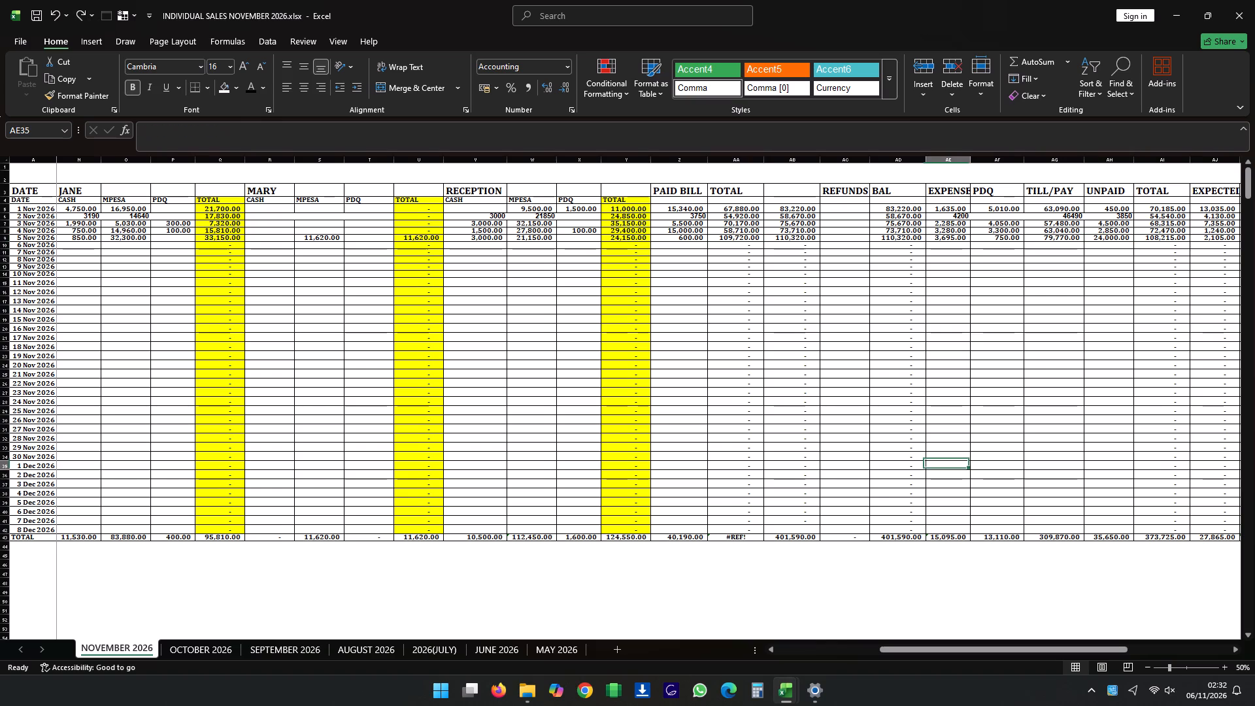
Fill the 4 Nov 2026 TOTAL formula beside PAID BILL, AA8, down to the 5 Nov 2026 row and check its references.
{"action": "left_click", "coordinate": [750, 231]}
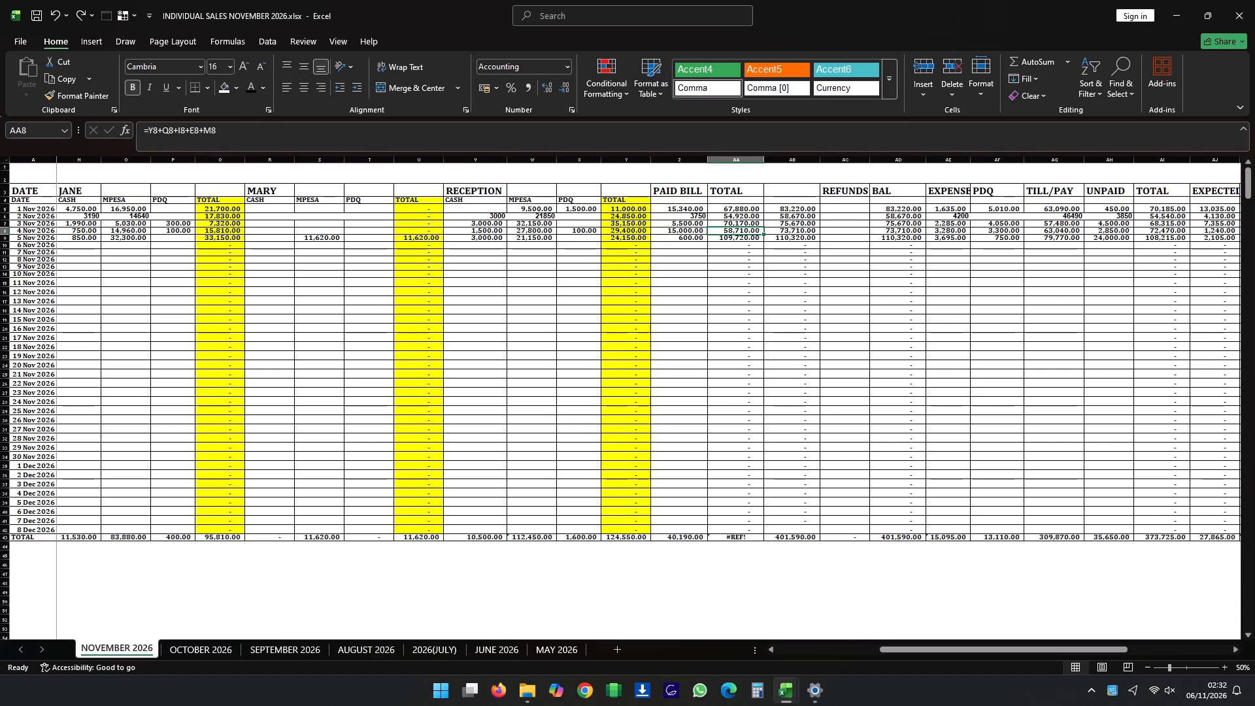
{"action": "left_click_drag", "start_coordinate": [763, 231], "coordinate": [763, 236]}
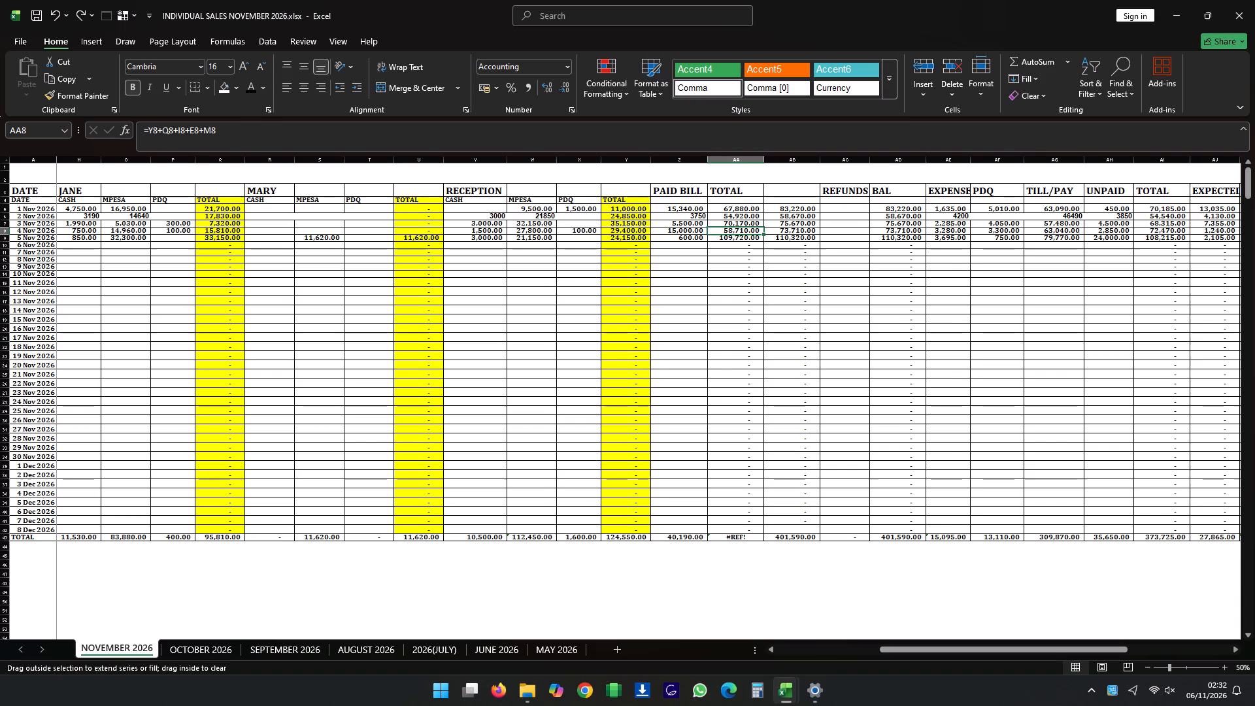
{"action": "left_click_drag", "start_coordinate": [763, 236], "coordinate": [761, 243]}
{"action": "key", "text": "Return"}
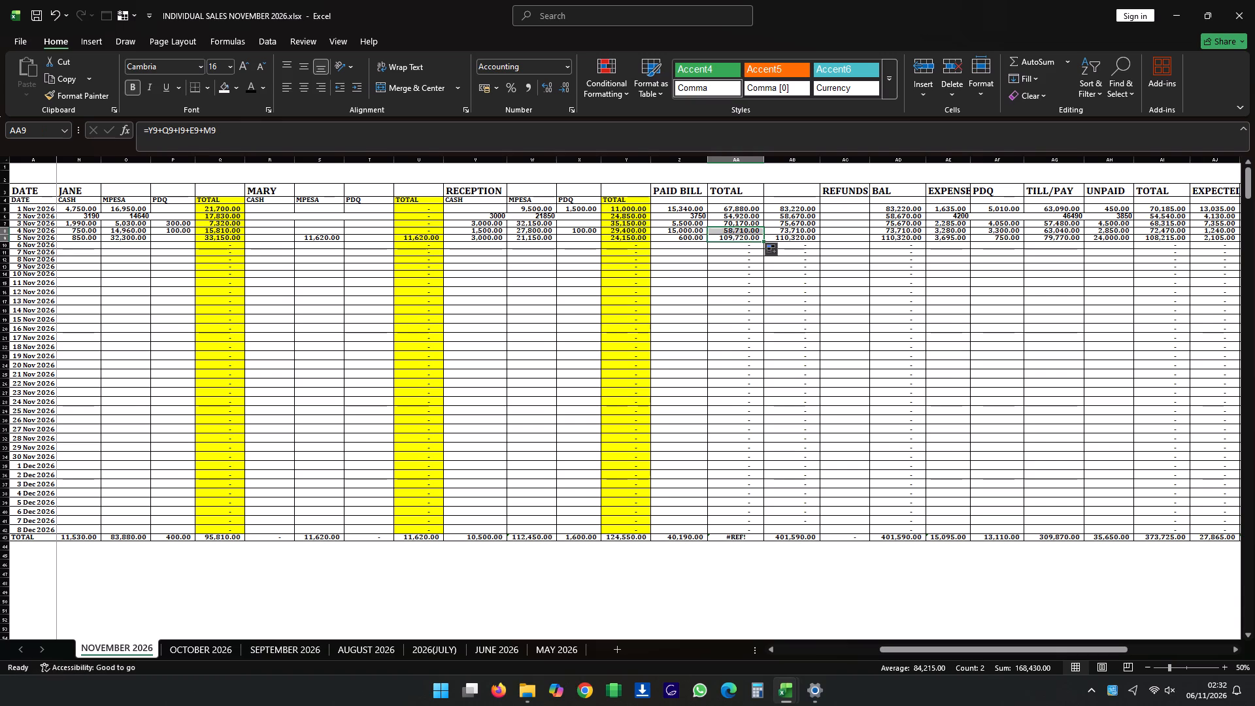
{"action": "left_click", "coordinate": [751, 240]}
{"action": "left_click", "coordinate": [751, 237]}
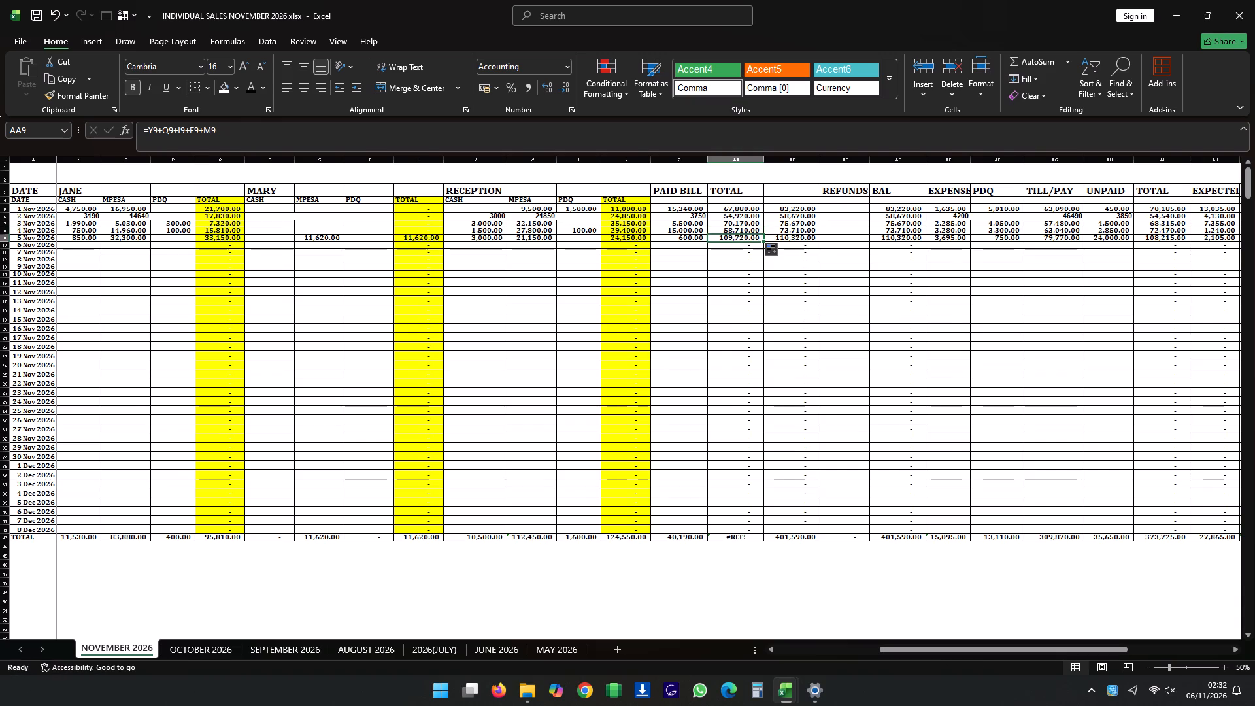
{"action": "double_click", "coordinate": [751, 229]}
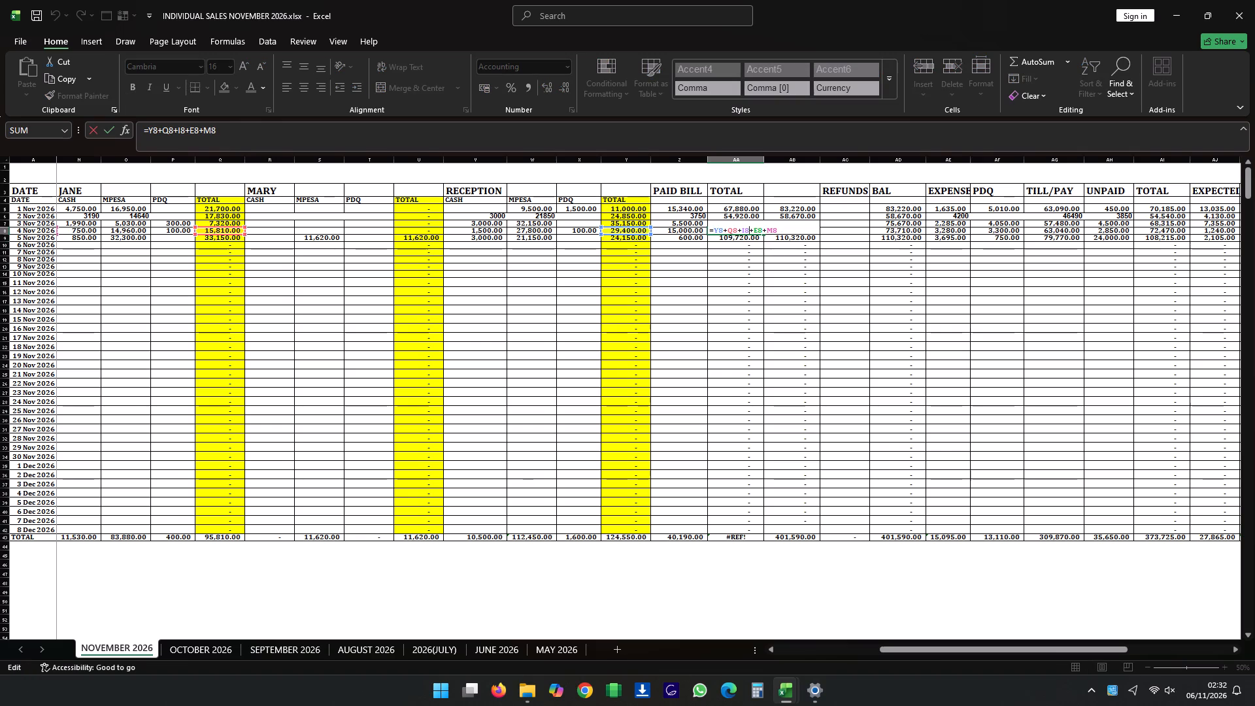
{"action": "key", "text": "Return"}
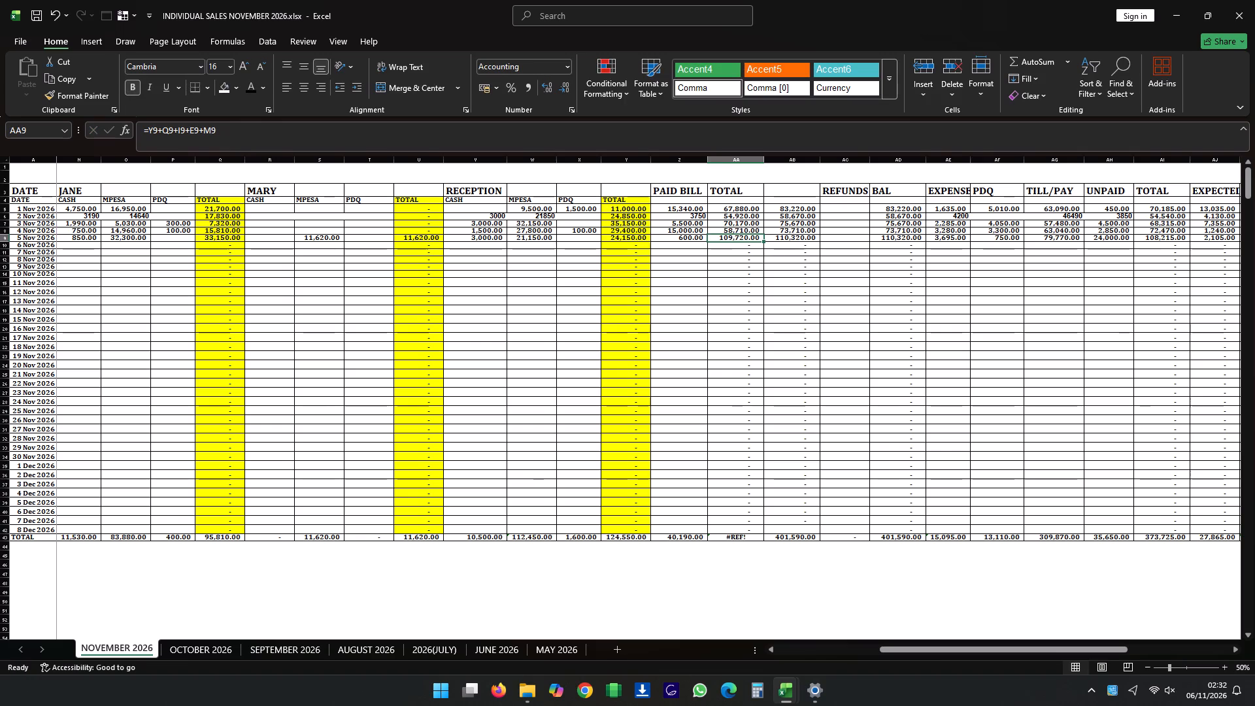
Add MARY's total, U9, to the end of the 5 Nov 2026 TOTAL formula beside PAID BILL.
{"action": "double_click", "coordinate": [748, 238]}
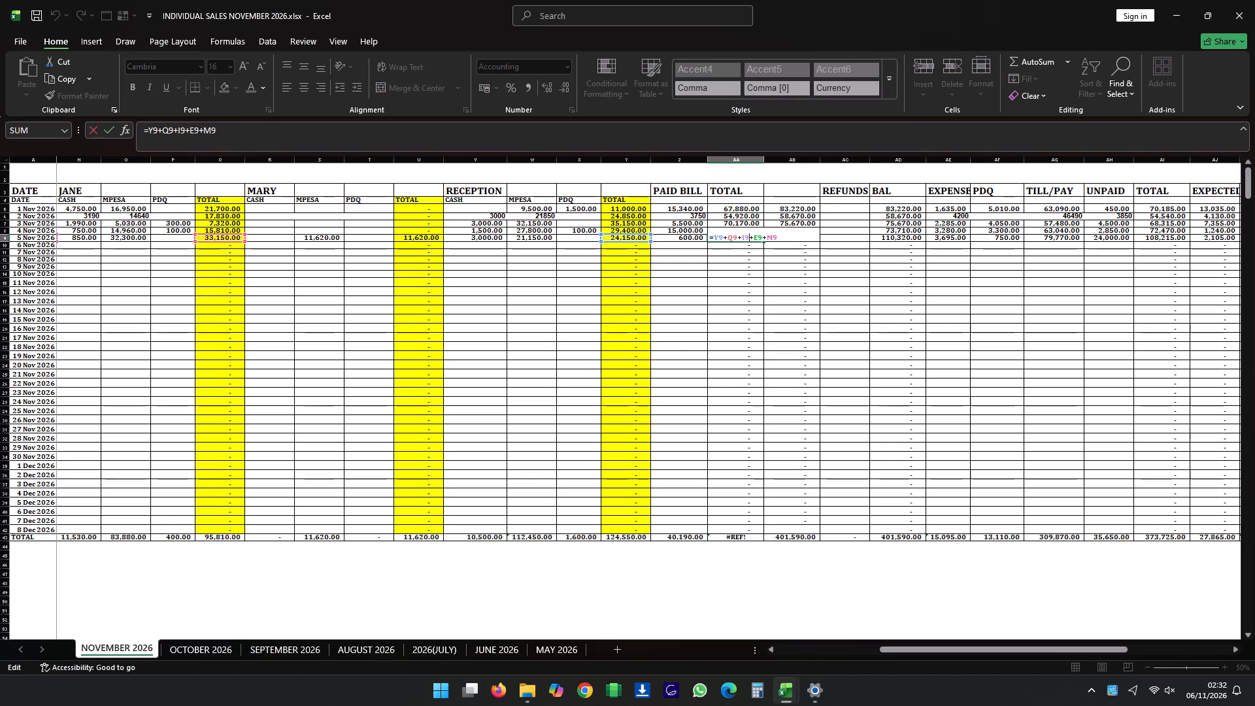
{"action": "left_click", "coordinate": [782, 238]}
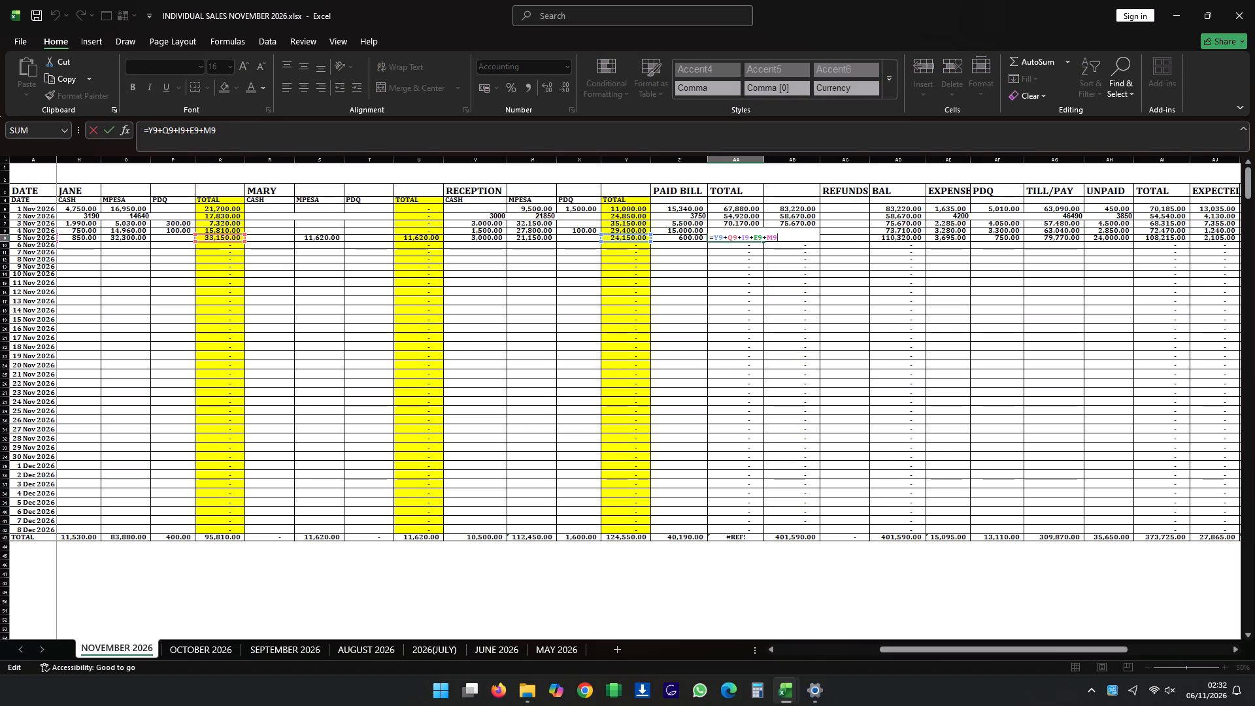
{"action": "key", "text": "plus"}
{"action": "left_click", "coordinate": [432, 237]}
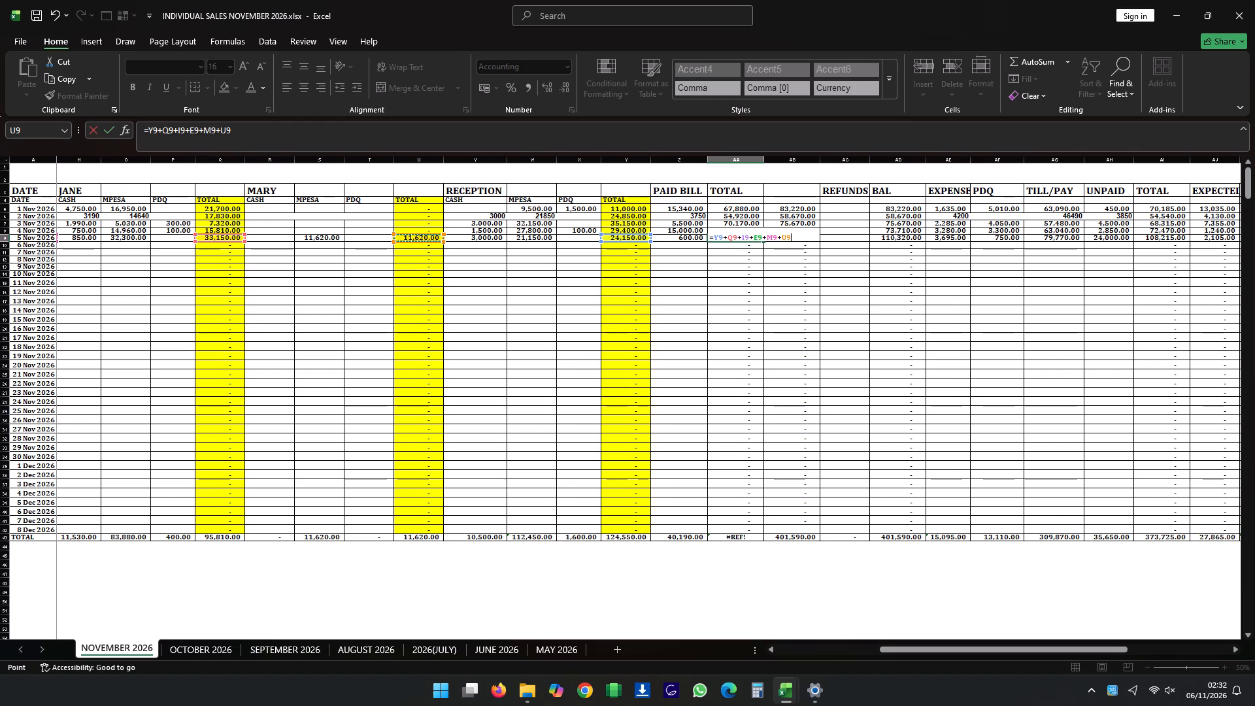
{"action": "key", "text": "Return"}
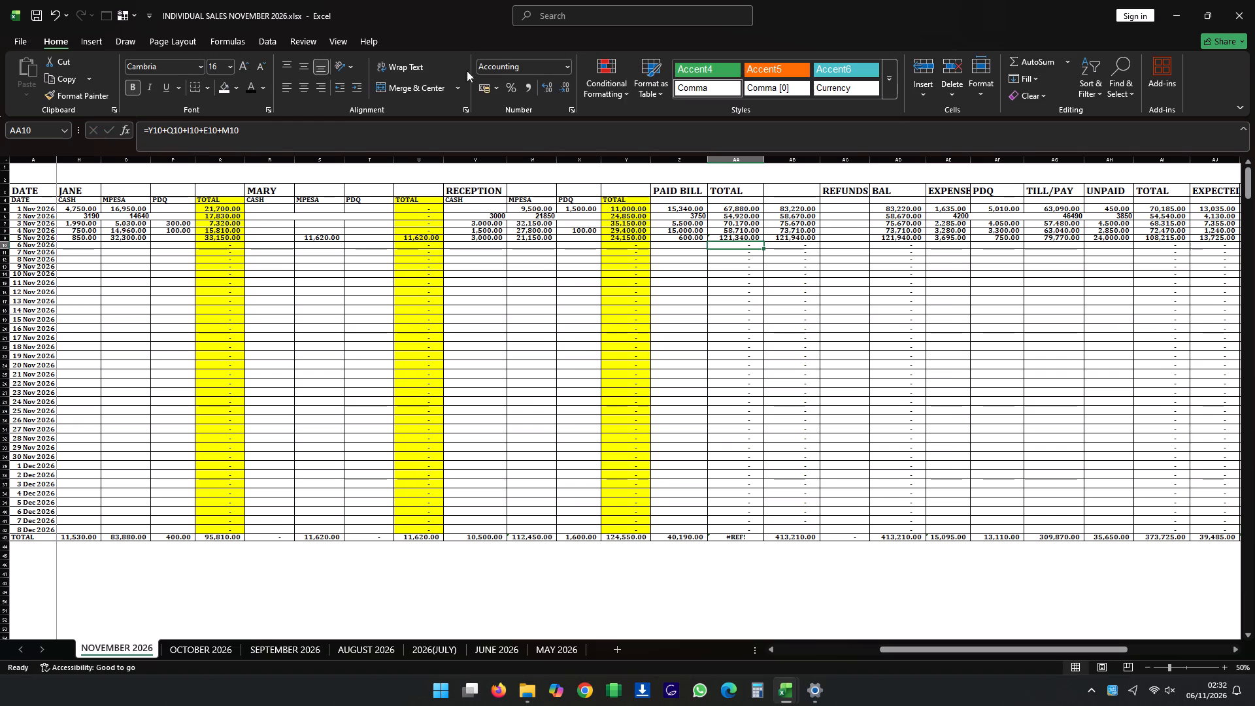
Enter 13725 as the availed cash for 5 Nov 2026 and save the workbook.
{"action": "left_click_drag", "start_coordinate": [902, 648], "coordinate": [935, 641]}
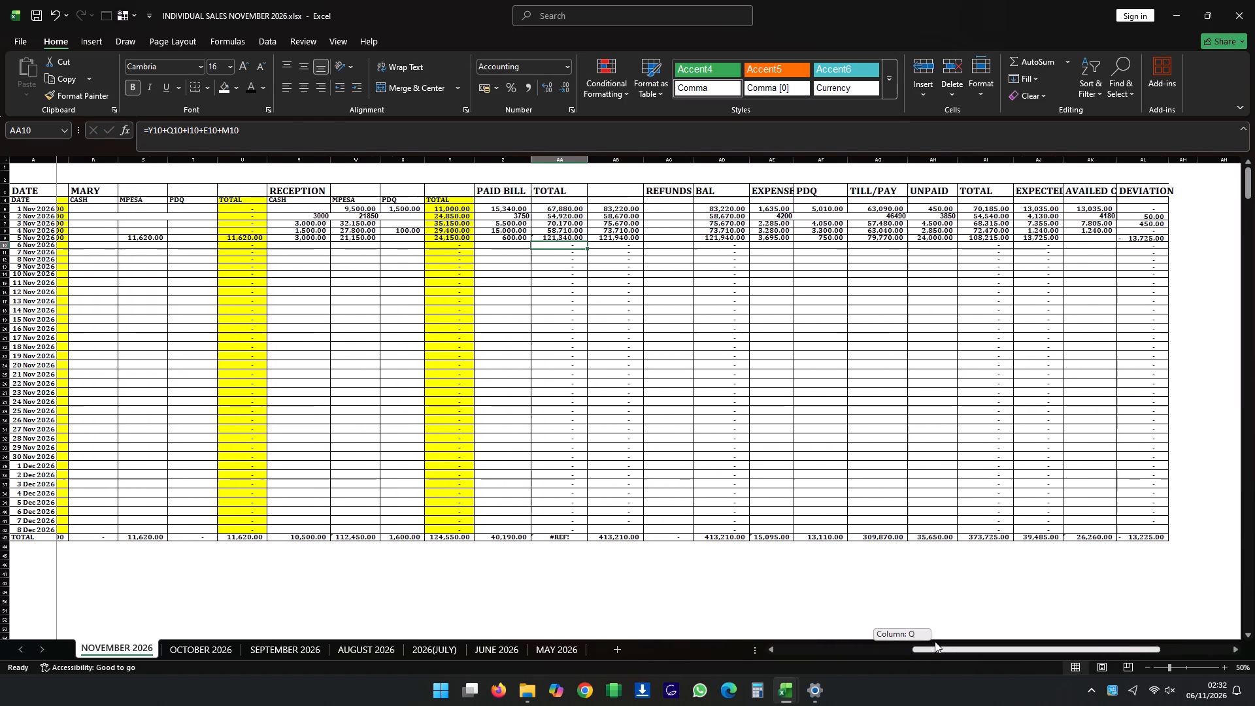
{"action": "left_click_drag", "start_coordinate": [935, 641], "coordinate": [941, 639]}
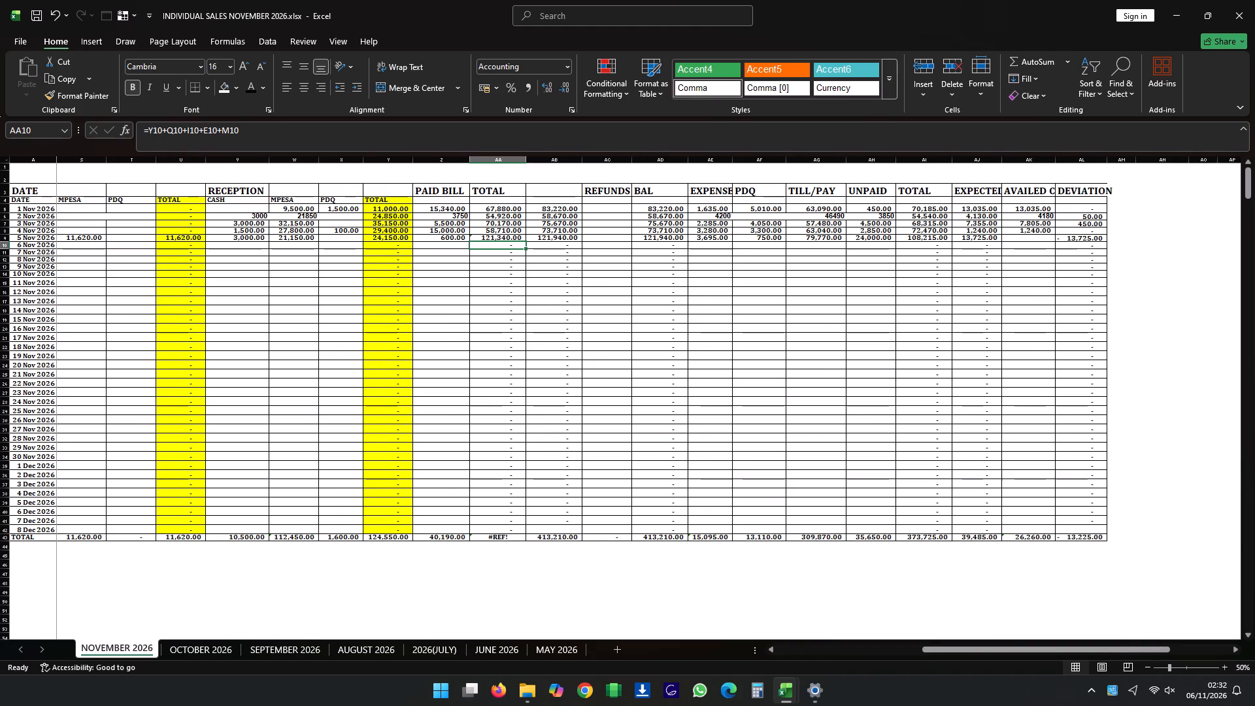
{"action": "left_click", "coordinate": [1035, 239]}
{"action": "type", "text": "13725"}
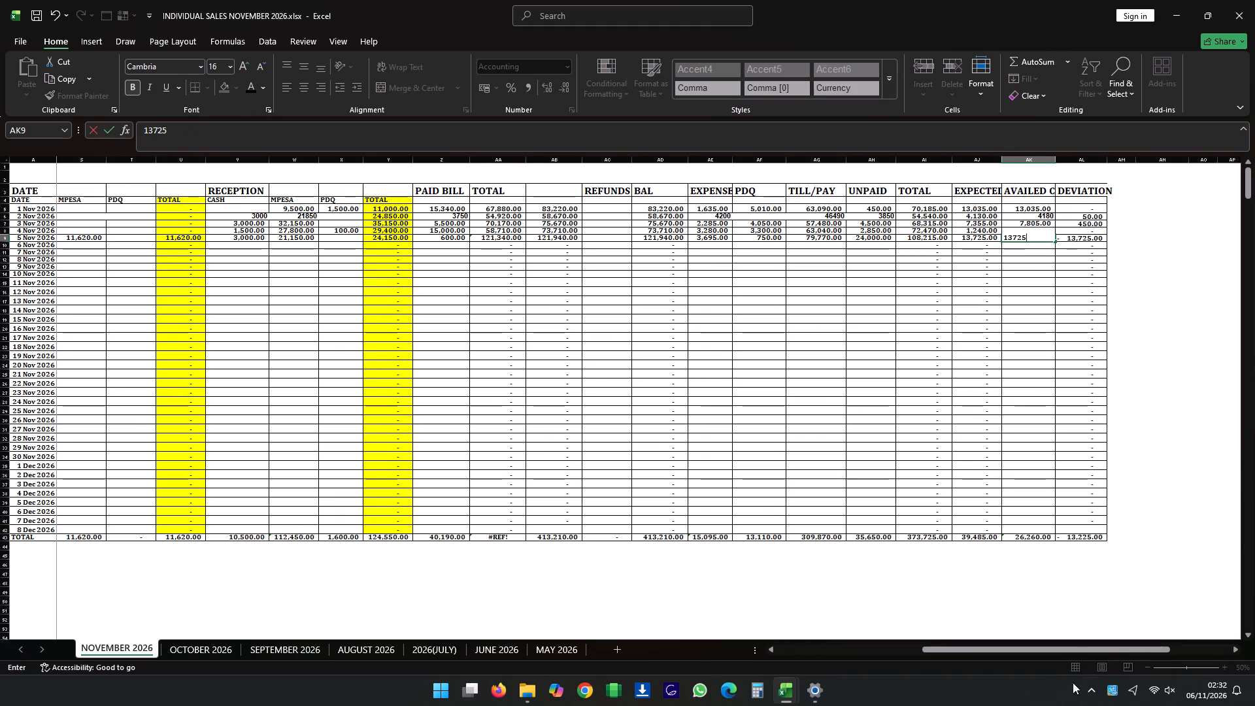
{"action": "left_click", "coordinate": [440, 307]}
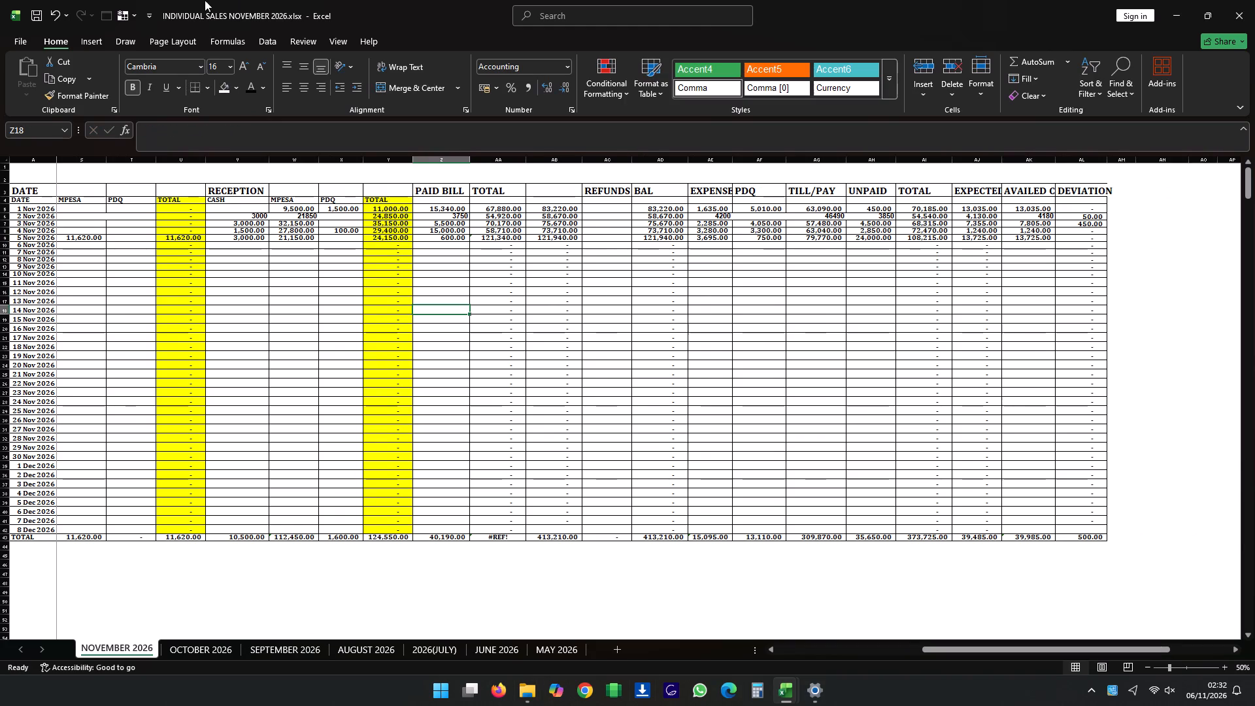
{"action": "left_click", "coordinate": [33, 14]}
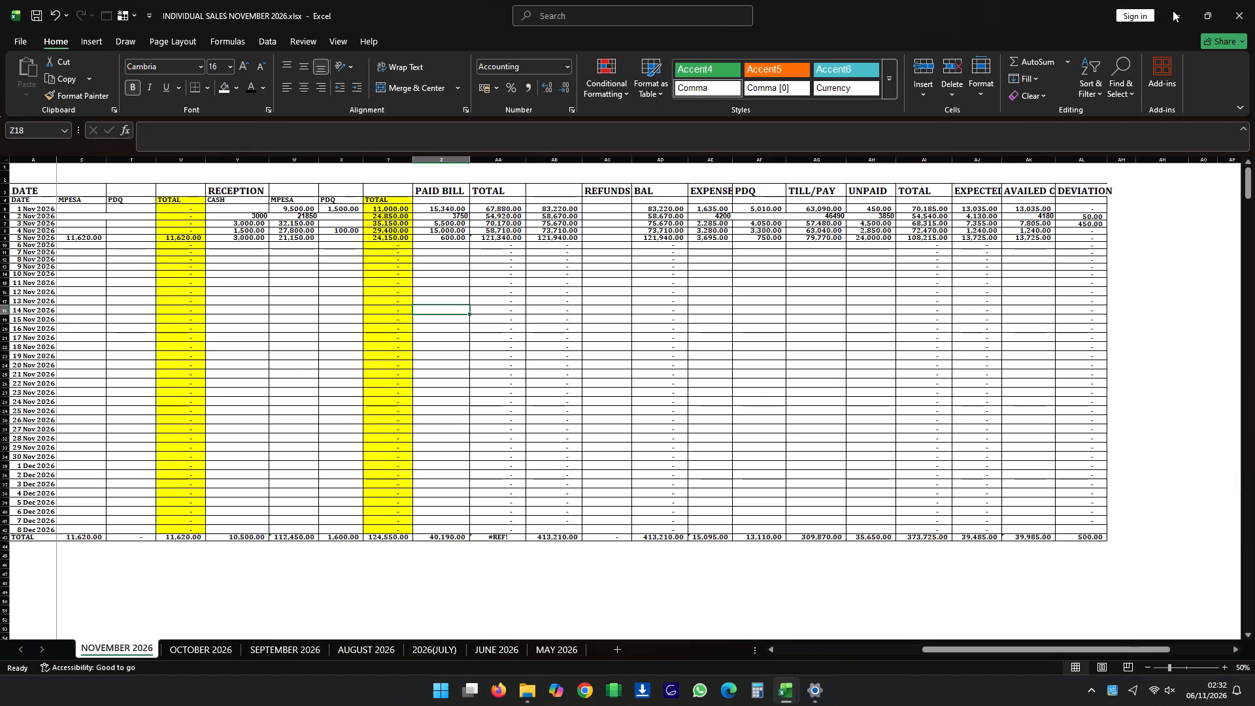
Minimise the workbook and Settings windows and open the NOVEMBER 2026 folder on the desktop.
{"action": "left_click", "coordinate": [1173, 10]}
{"action": "left_click", "coordinate": [1173, 10]}
{"action": "left_click", "coordinate": [1173, 10]}
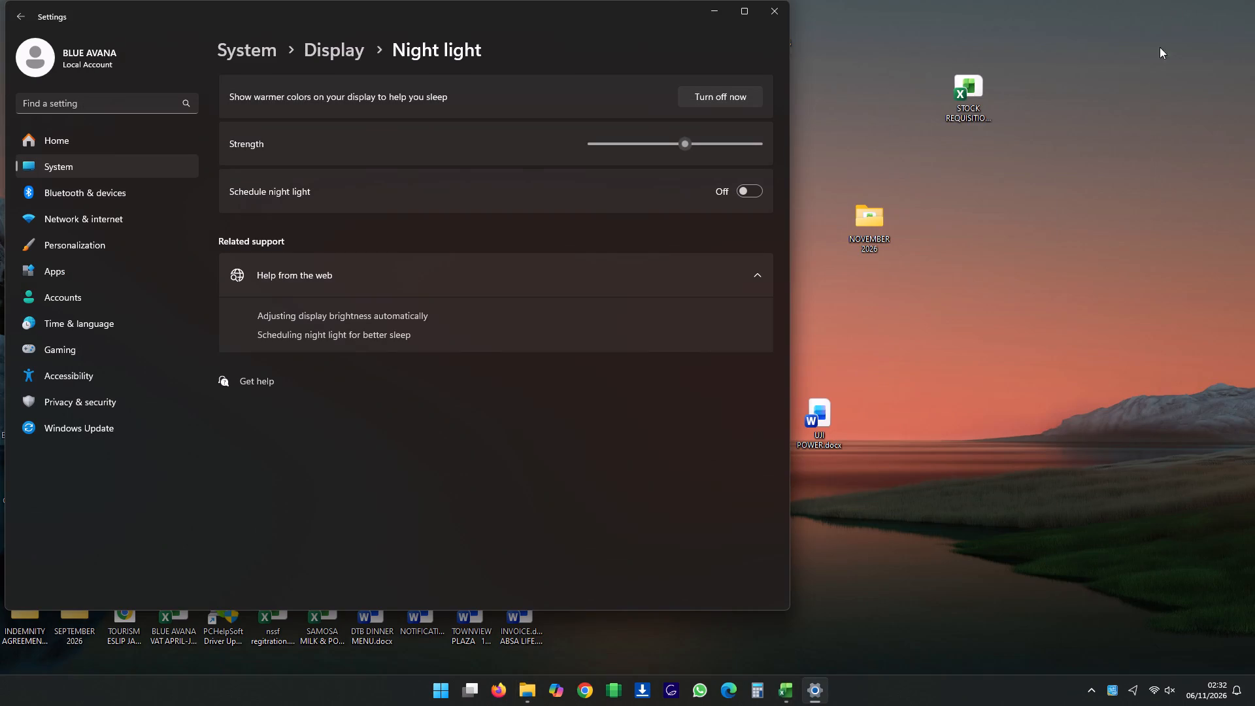
{"action": "left_click", "coordinate": [718, 10]}
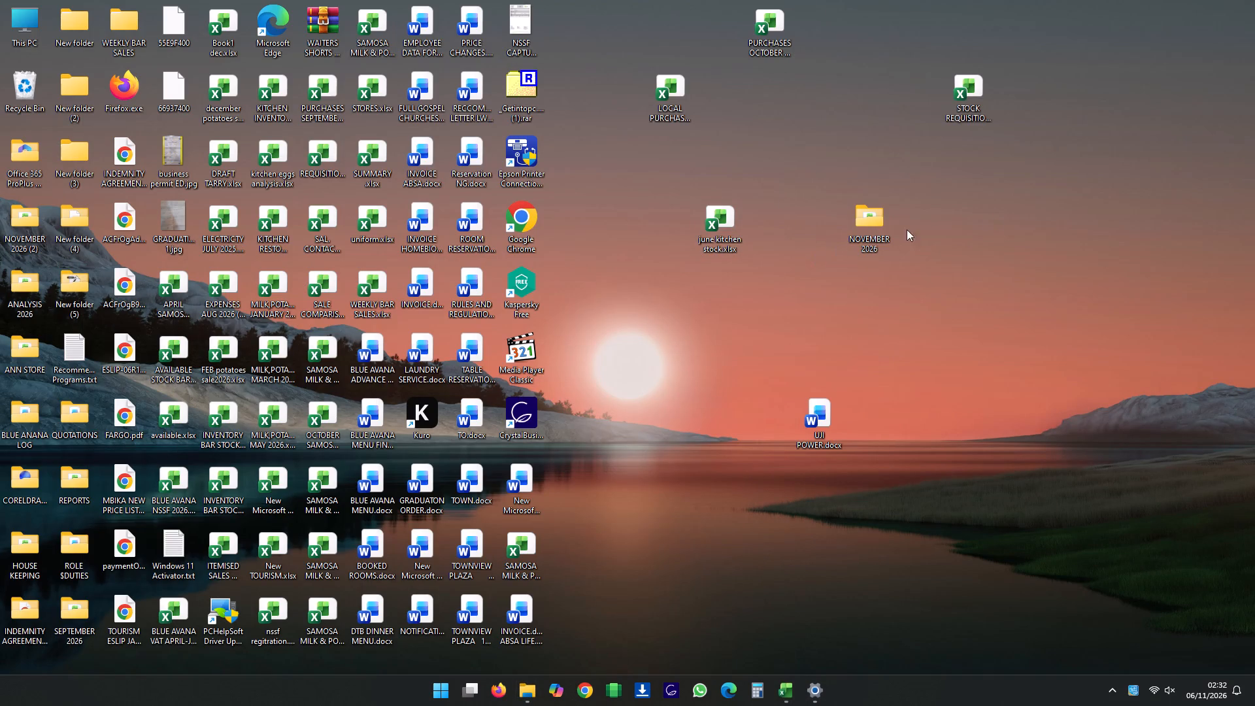
{"action": "double_click", "coordinate": [877, 236]}
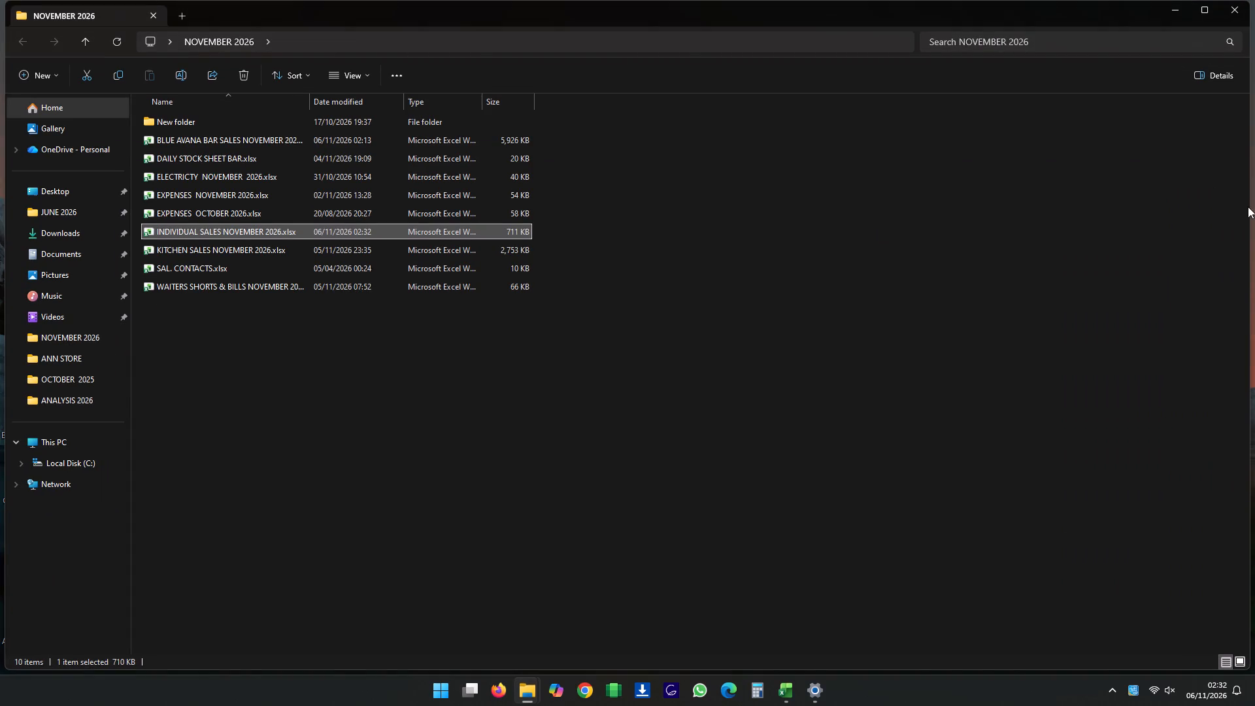